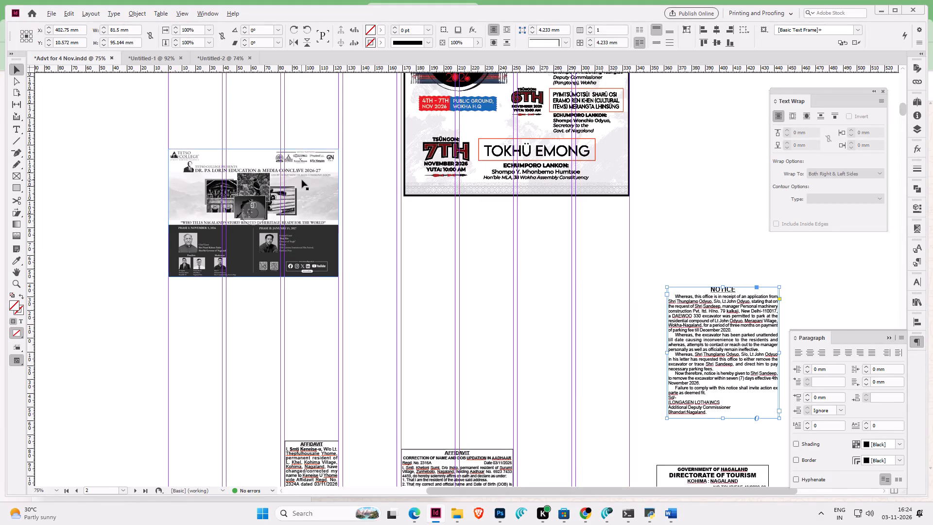
Give the Tetso College conclave ad a 0.25 pt stroke.
alt+scroll(302, 180, up, 3)
click(331, 180)
scroll(331, 180, up, 2)
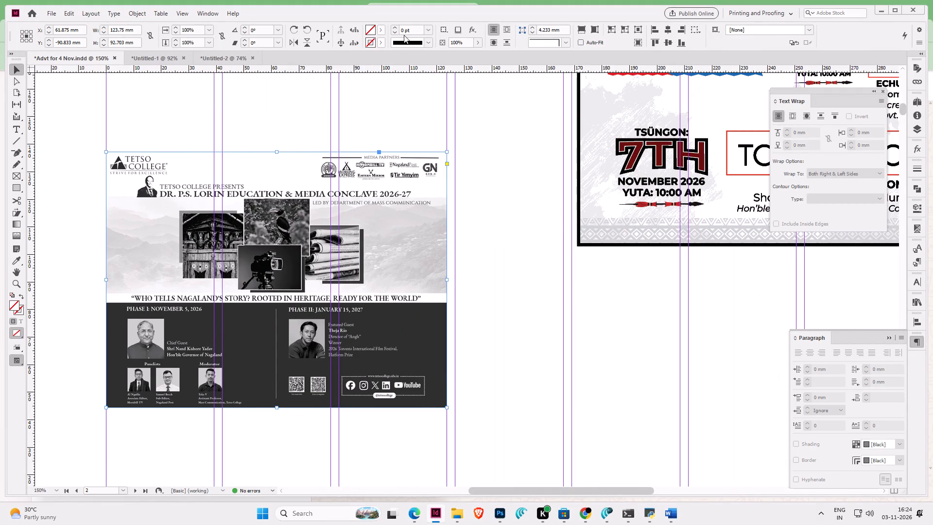
click(426, 28)
click(425, 48)
click(463, 126)
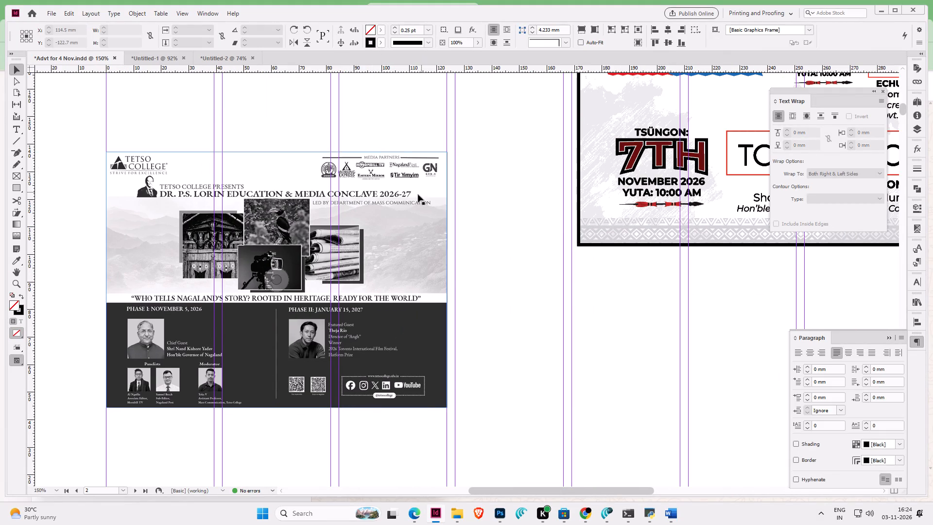
Resize the Tetso College ad frame to 123.75 mm wide by 90 mm high and fit the artwork to the frame.
click(418, 204)
drag(447, 279, 435, 279)
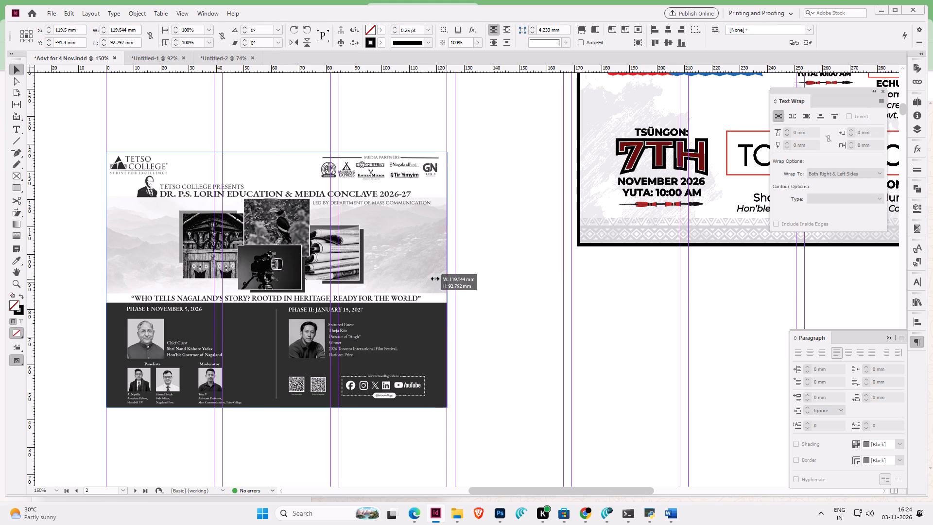
drag(435, 279, 446, 275)
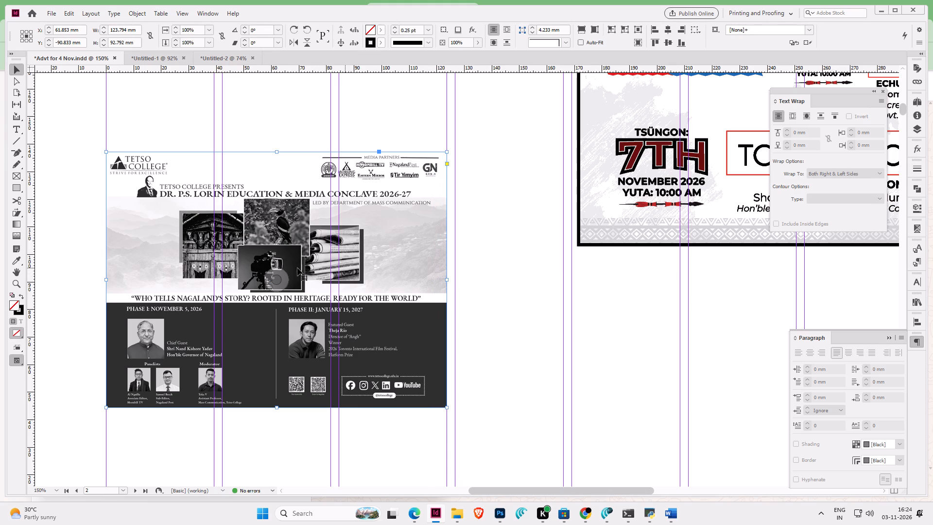
click(105, 279)
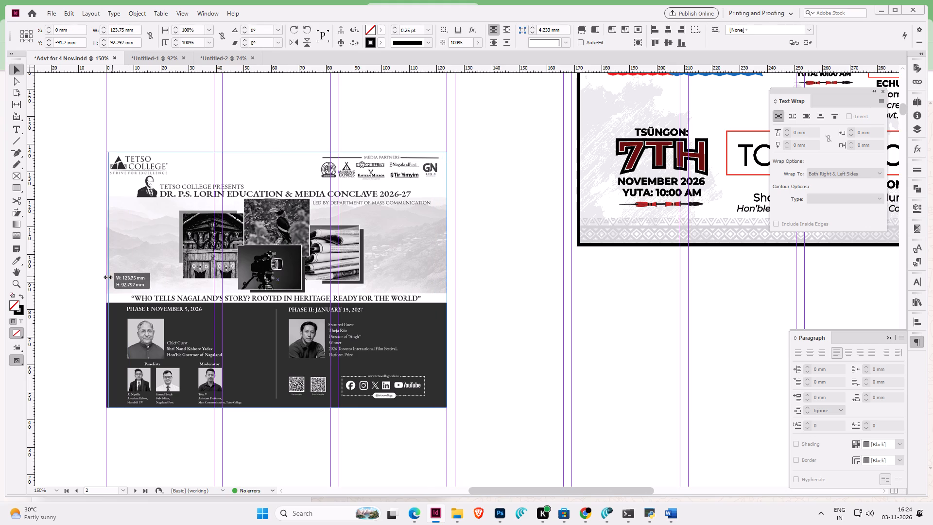
drag(134, 42, 0, 5)
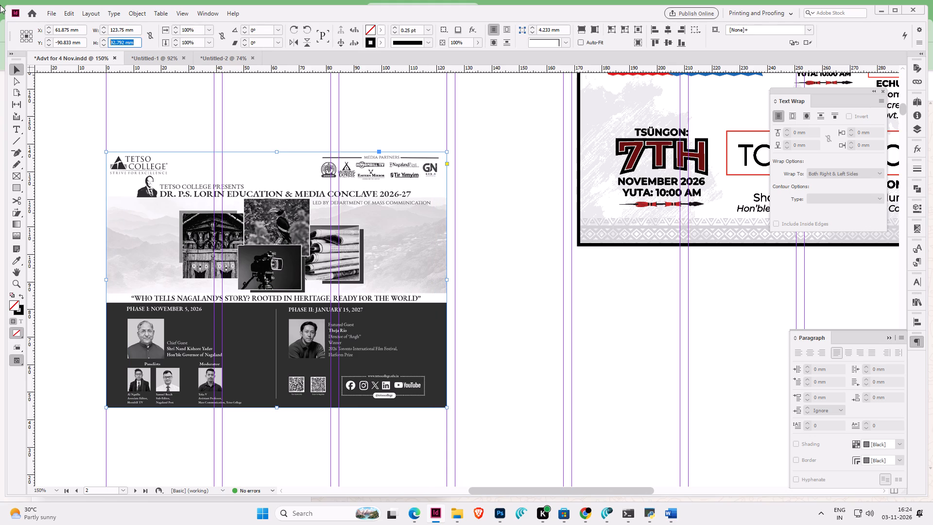
text(90)
key(Return)
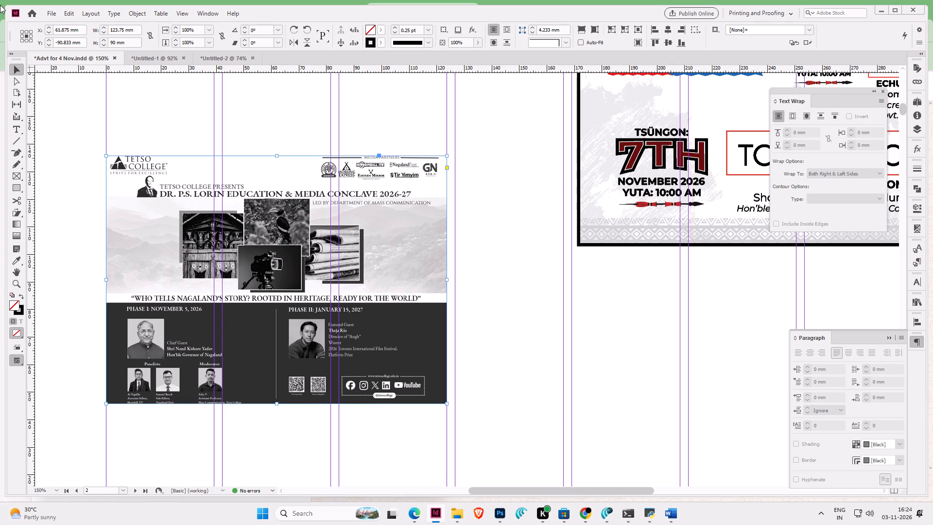
key(ctrl+alt+e)
Create a text frame reading DC-947/26 in the empty area beside the ad and fit the frame to its text.
alt+scroll(504, 367, up, 2)
scroll(495, 365, down, 2)
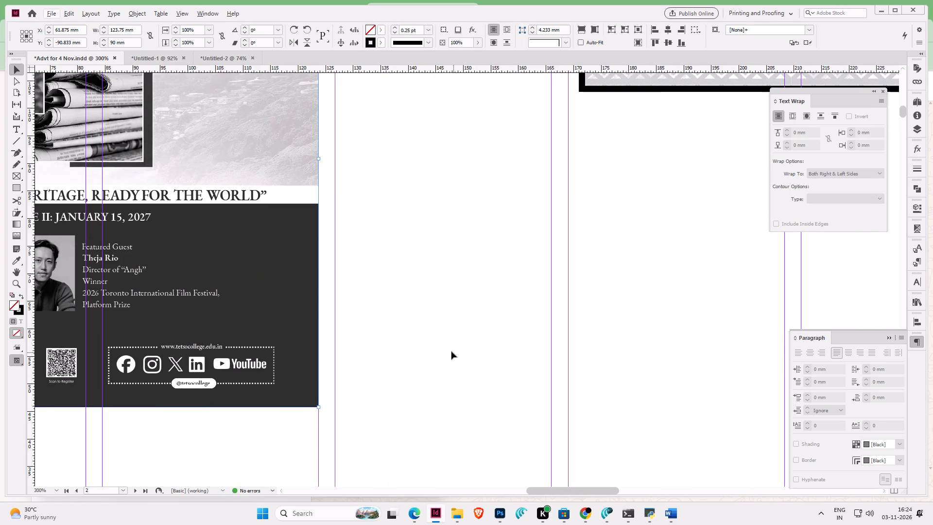
triple_click(383, 329)
key(t)
drag(367, 309, 478, 369)
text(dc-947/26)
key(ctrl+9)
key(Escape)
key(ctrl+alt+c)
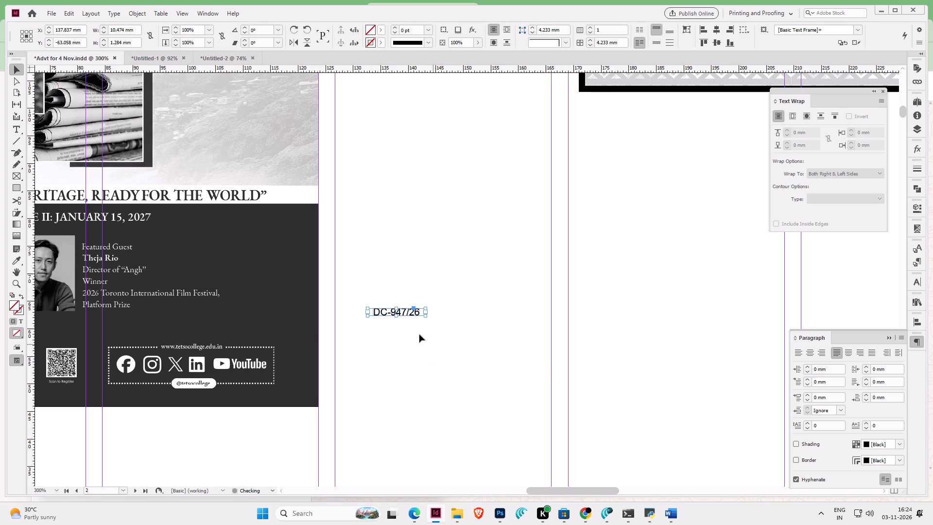
Rotate the DC-947/26 code to 90° and place it inside the ad's dark band at the lower-right corner.
alt+scroll(419, 334, up, 1)
click(305, 29)
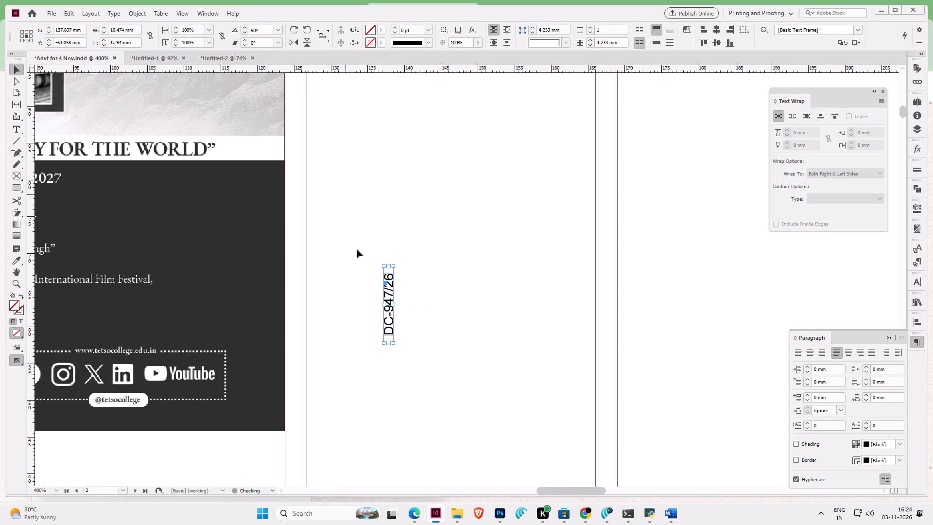
drag(387, 291, 276, 372)
Set the text colour of the DC-947/26 code to Paper.
click(384, 32)
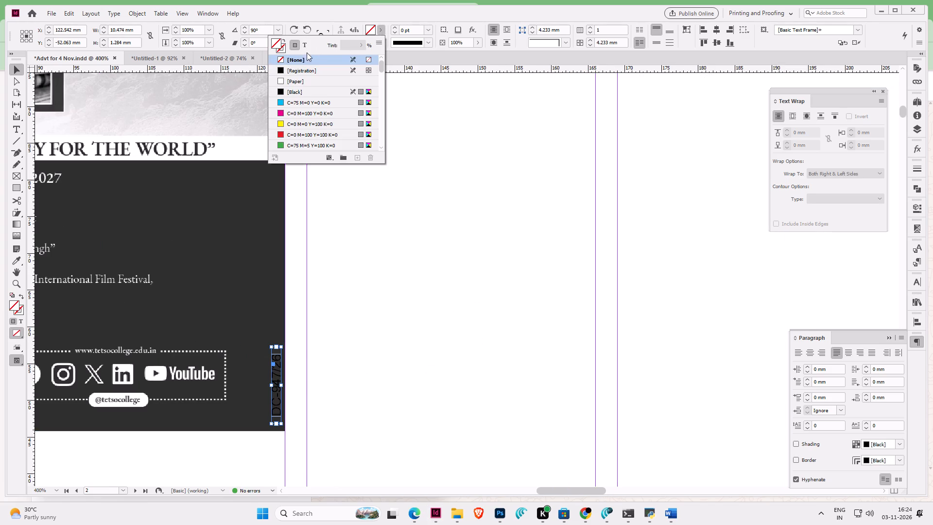
click(302, 48)
click(293, 84)
click(336, 284)
Group the DC-947/26 code with the Tetso College ad and save the document.
drag(339, 338, 207, 433)
key(ctrl+g)
key(alt+grave)
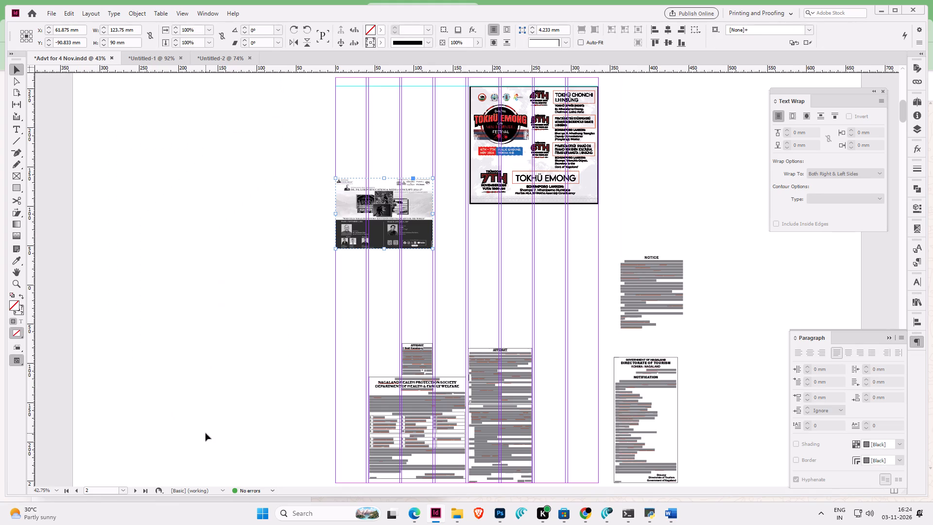
key(ctrl+s)
Bring the advert PDF of the Tokhü Emong ad from the 4 Nov folder into Photoshop for opening.
scroll(395, 344, up, 3)
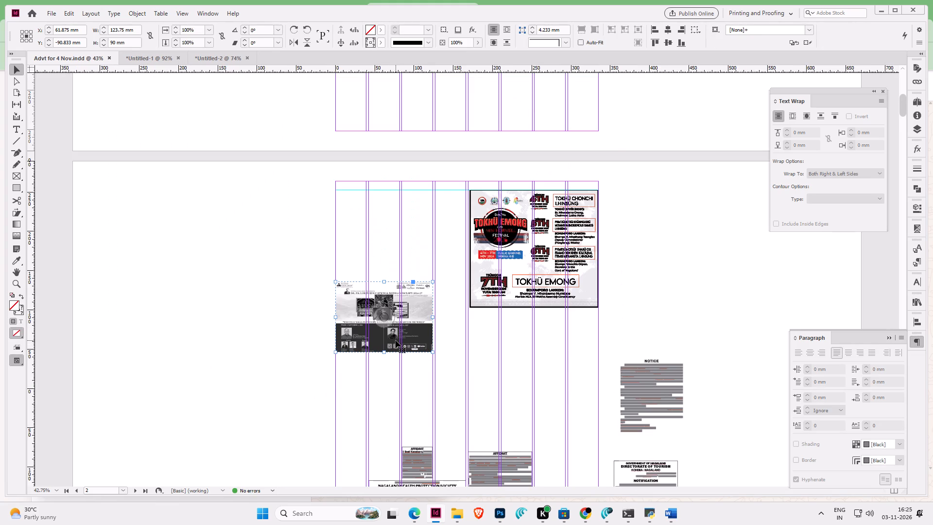
click(567, 297)
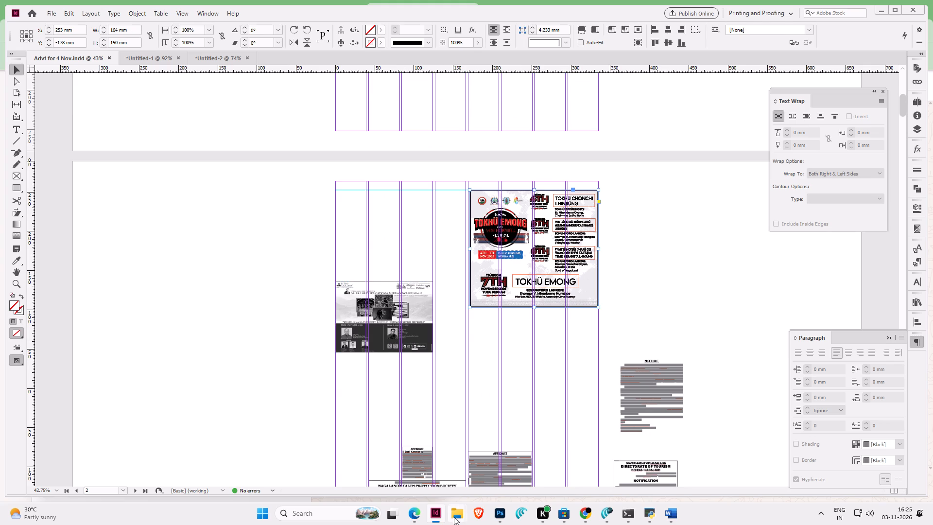
click(454, 521)
click(401, 450)
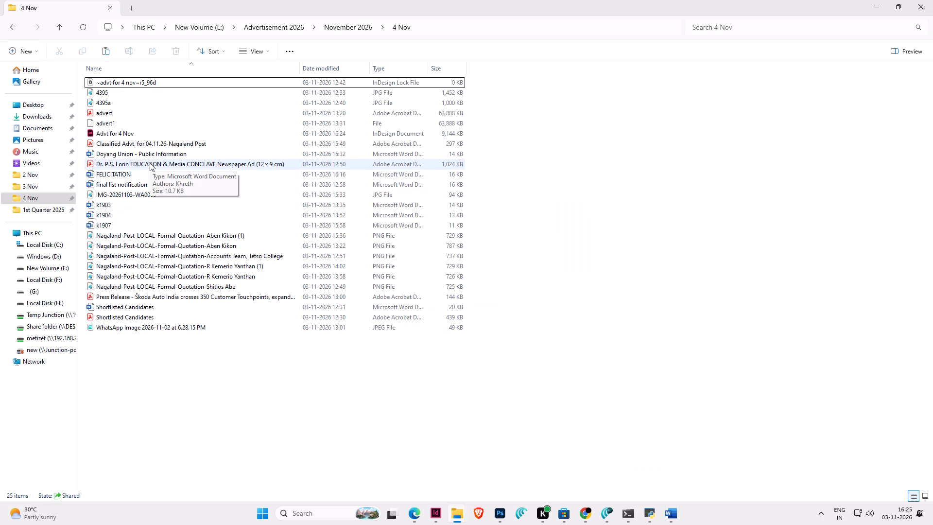
click(110, 116)
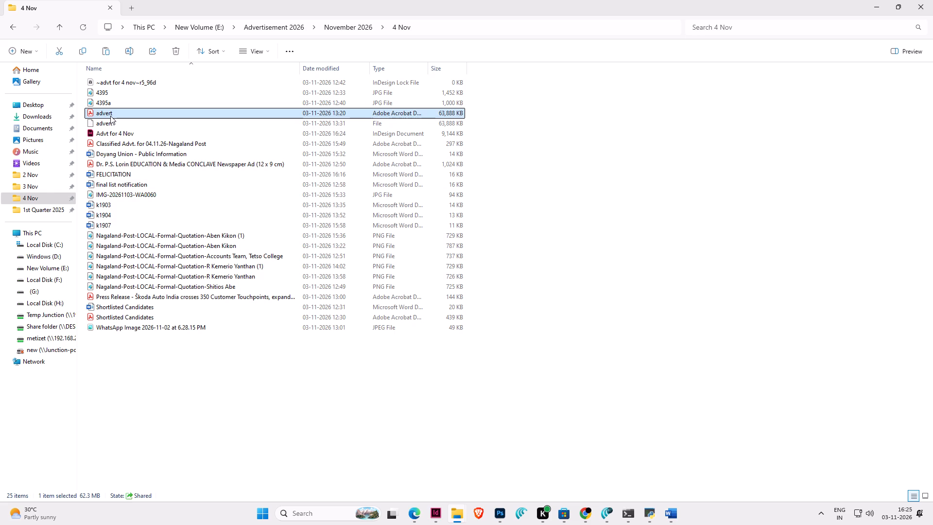
drag(110, 113, 484, 496)
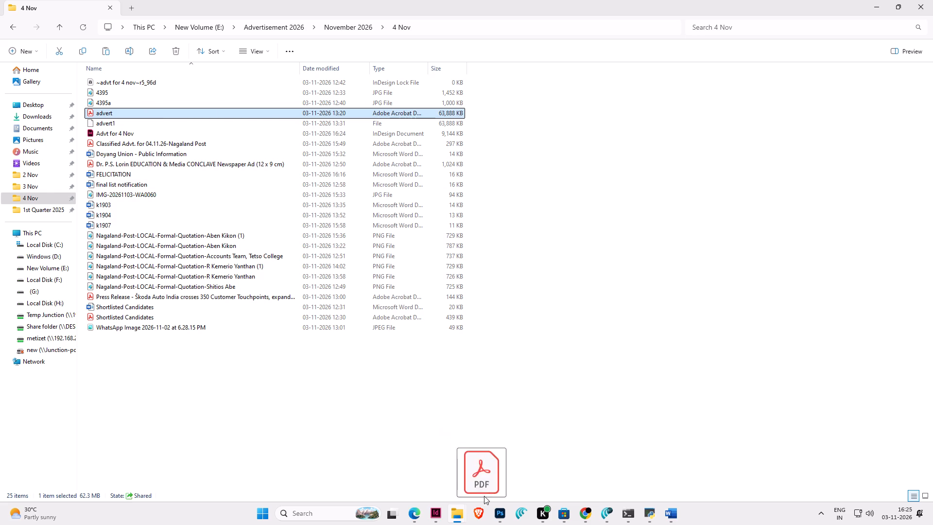
drag(484, 496, 423, 42)
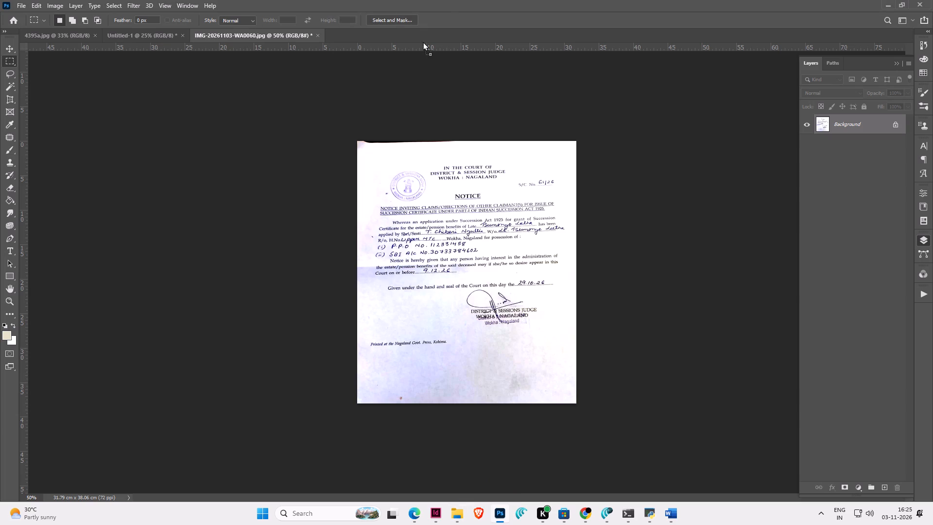
drag(423, 42, 423, 35)
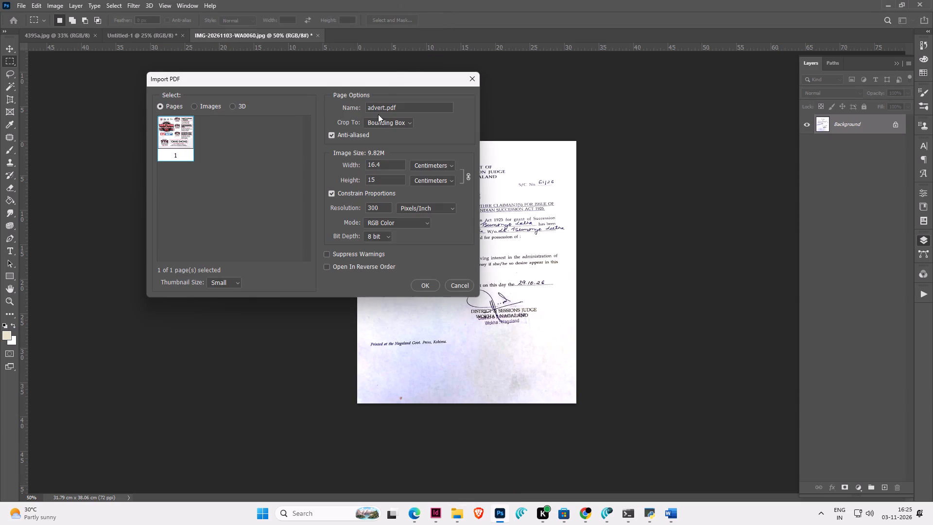
Import the advert PDF page in CMYK Color mode.
click(383, 222)
click(393, 248)
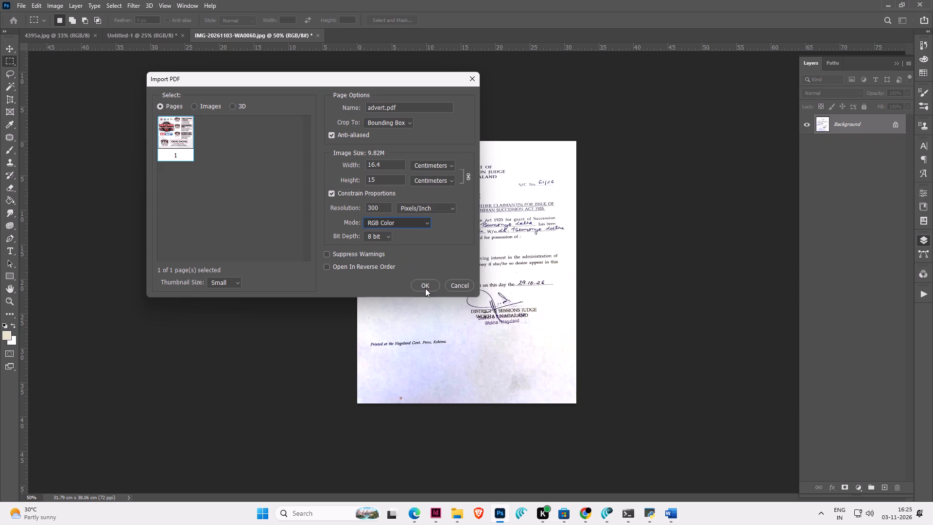
click(425, 288)
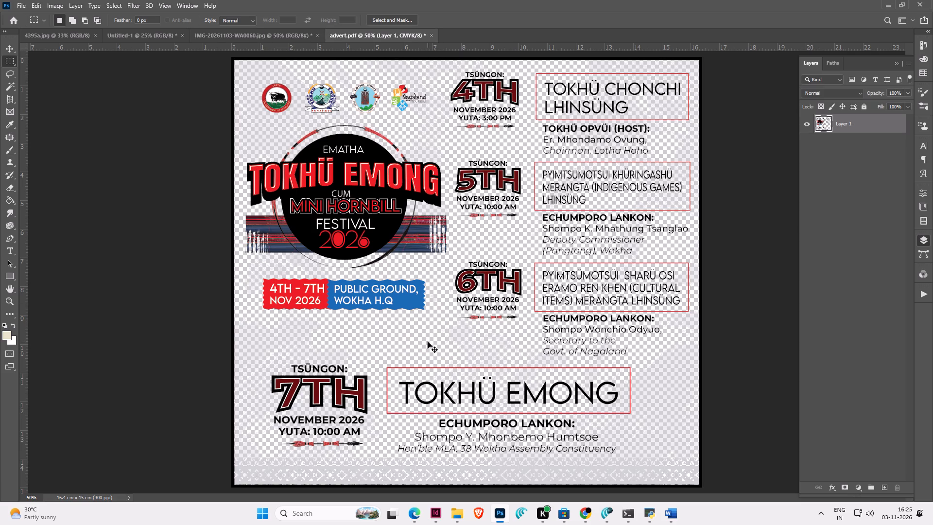
Compare the ad's cyan channel with the composite image and examine the text and artwork up close.
key(ctrl+3)
key(ctrl+2)
key(ctrl+3)
key(ctrl+2)
alt+scroll(525, 195, up, 20)
alt+scroll(525, 195, up, 1)
ctrl+scroll(526, 189, down, 4)
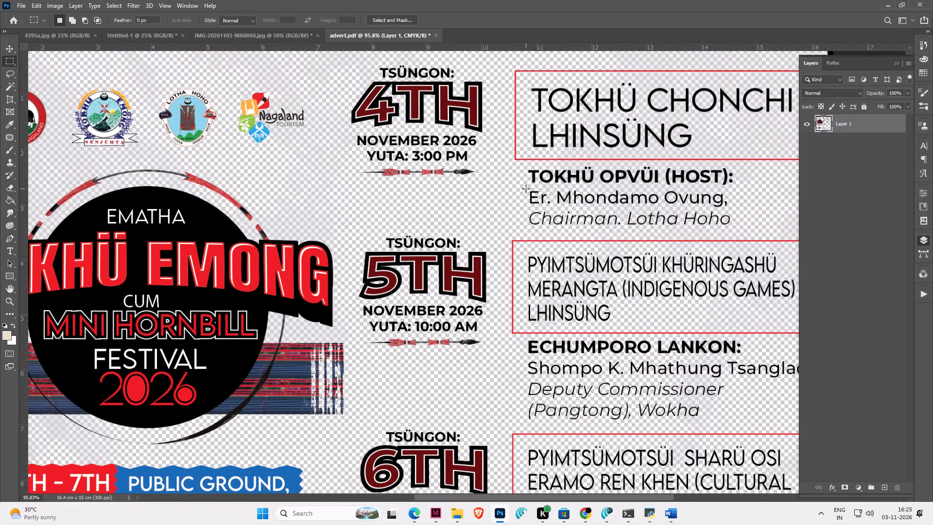
ctrl+scroll(526, 189, down, 5)
scroll(525, 189, up, 4)
ctrl+scroll(528, 188, down, 3)
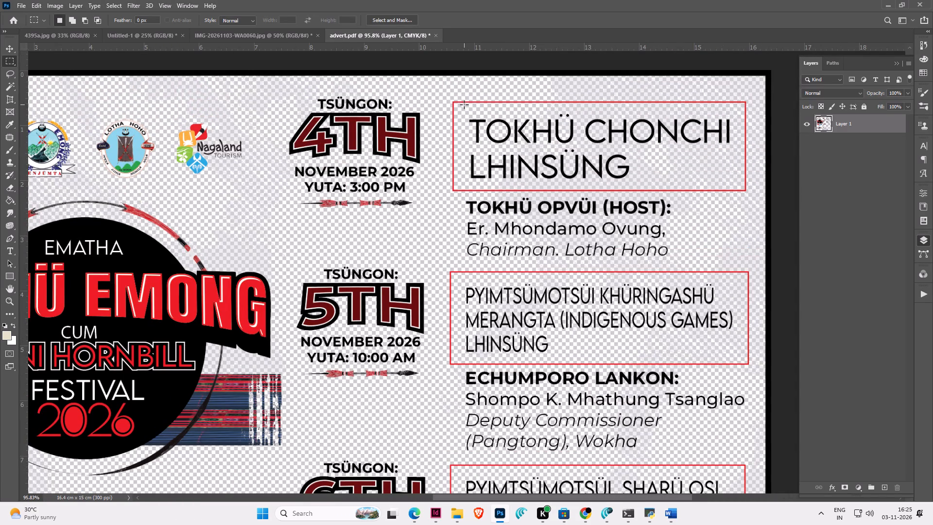
Select the black of the TOKHÜ CHONCHI heading with the Magic Wand and extend the selection to similar pixels across the ad.
click(9, 83)
alt+scroll(473, 116, up, 5)
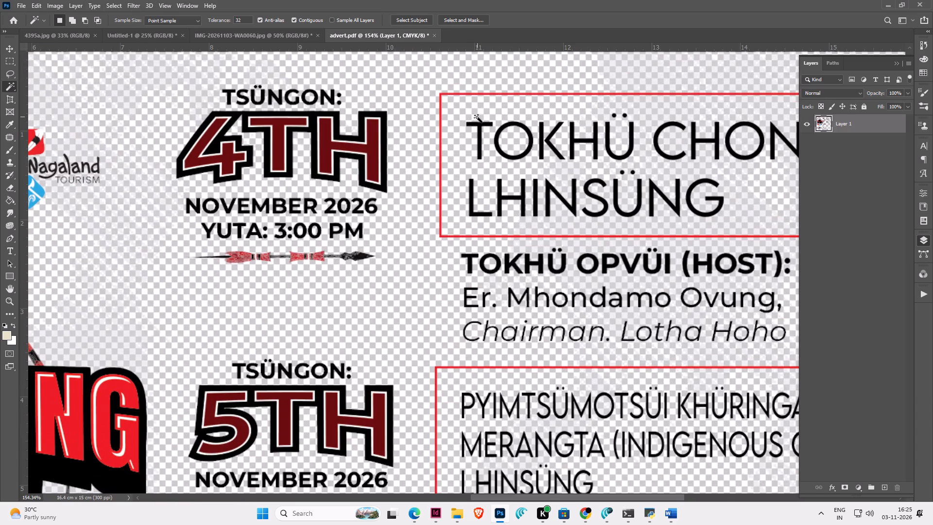
click(479, 123)
alt+scroll(514, 126, down, 11)
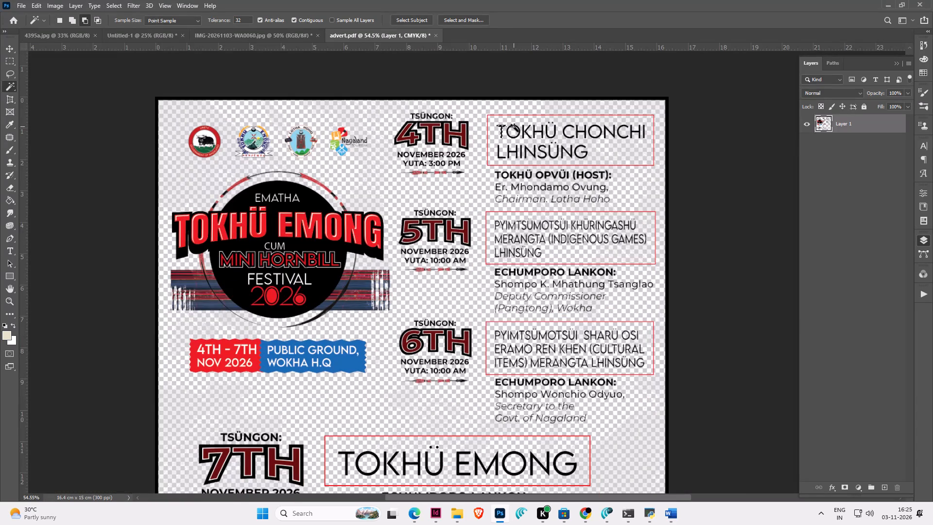
alt+scroll(514, 126, down, 3)
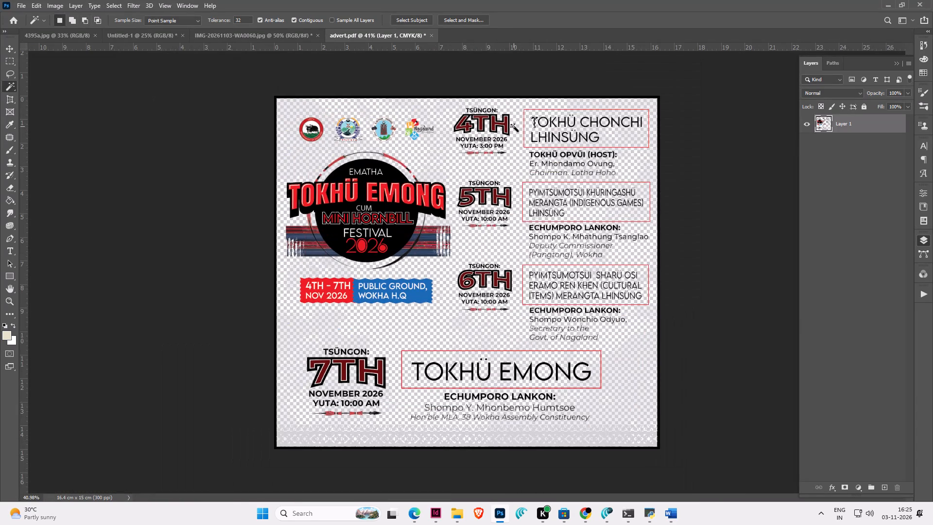
alt+scroll(514, 126, up, 1)
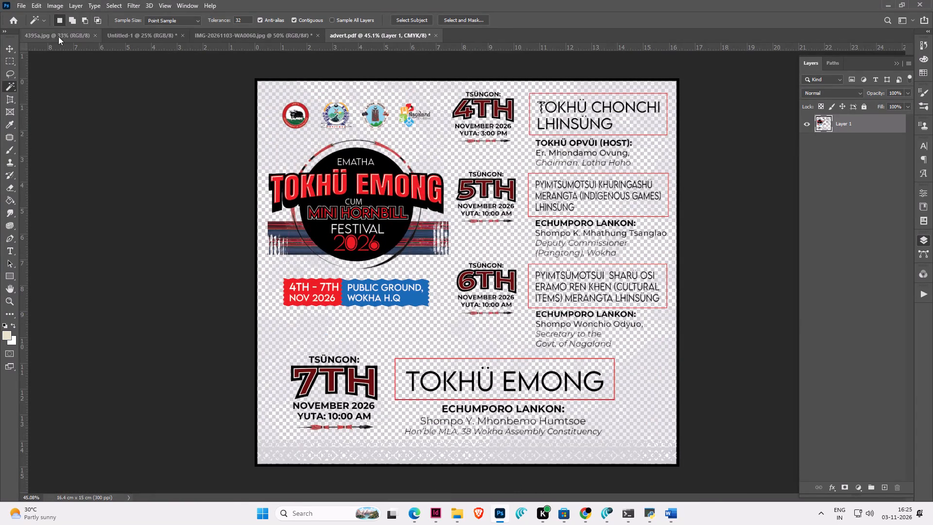
click(113, 7)
click(139, 174)
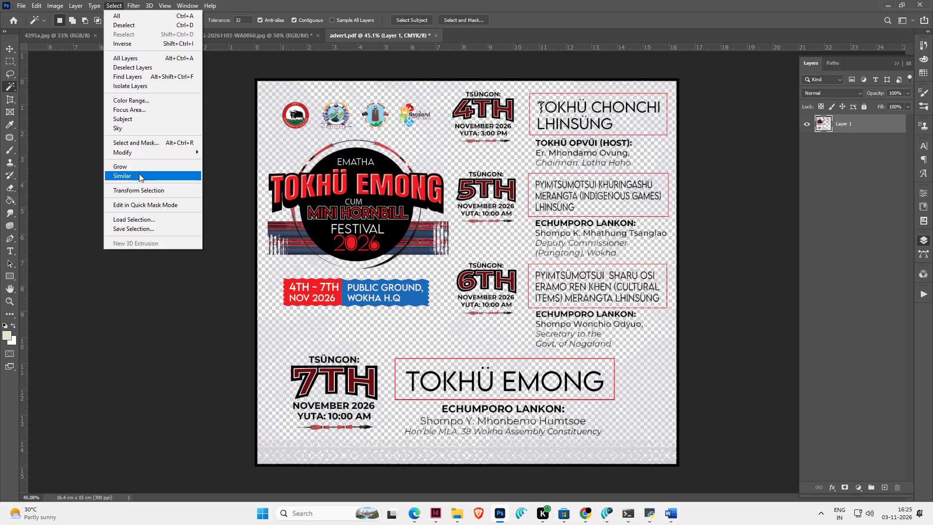
Subtract the three round emblems and the colored symbol of the Nagaland logo from the selection with the Lasso, keeping the wordmark selected.
alt+scroll(333, 104, up, 5)
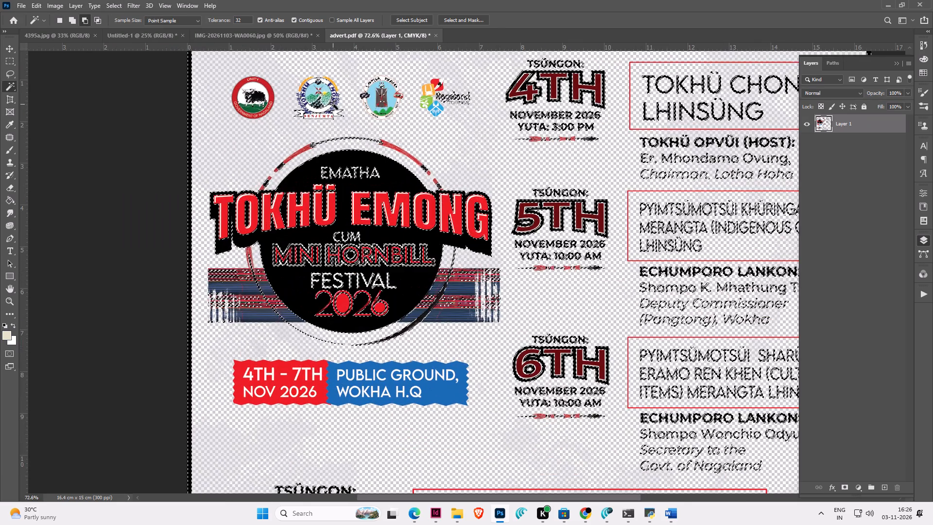
click(9, 71)
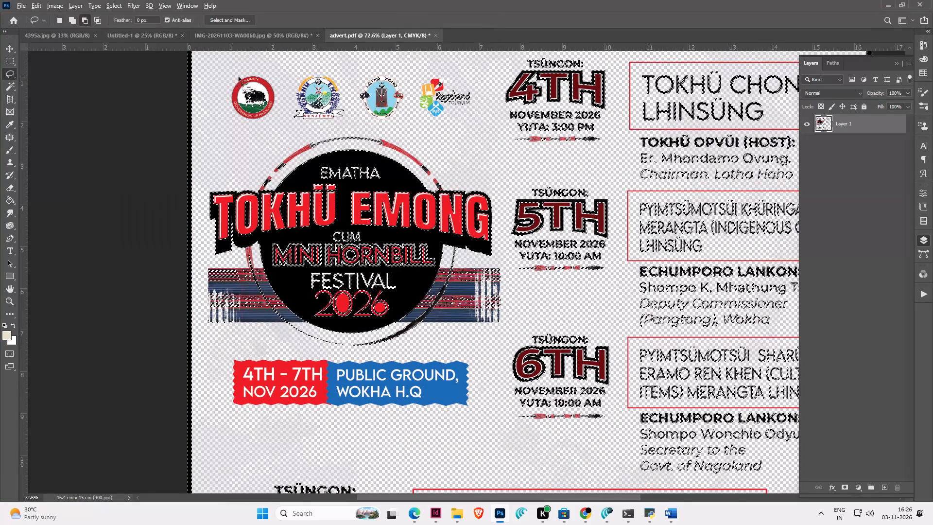
alt+drag(269, 72, 278, 66)
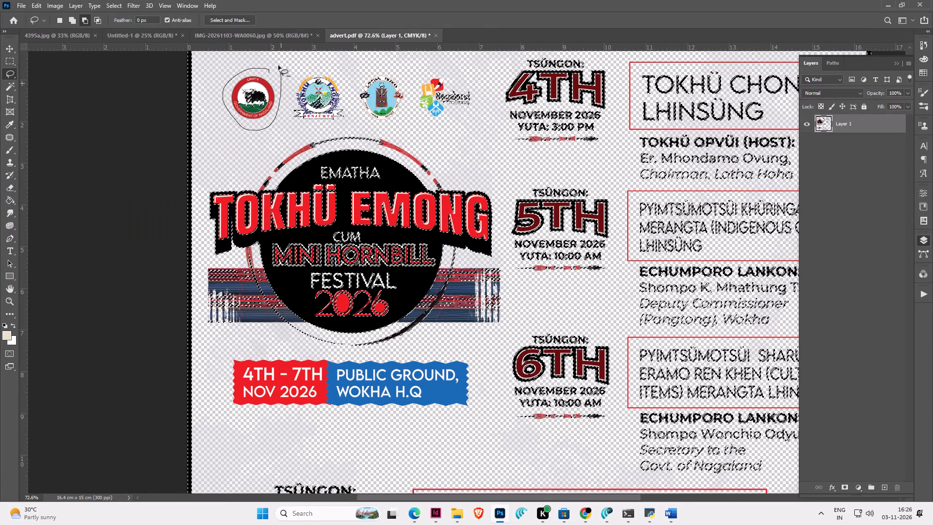
alt+drag(278, 66, 277, 65)
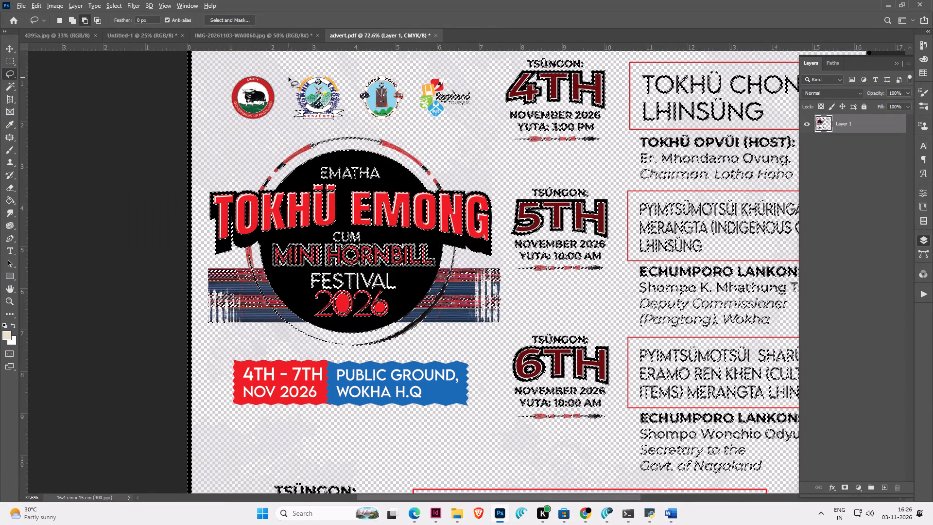
alt+drag(291, 74, 290, 118)
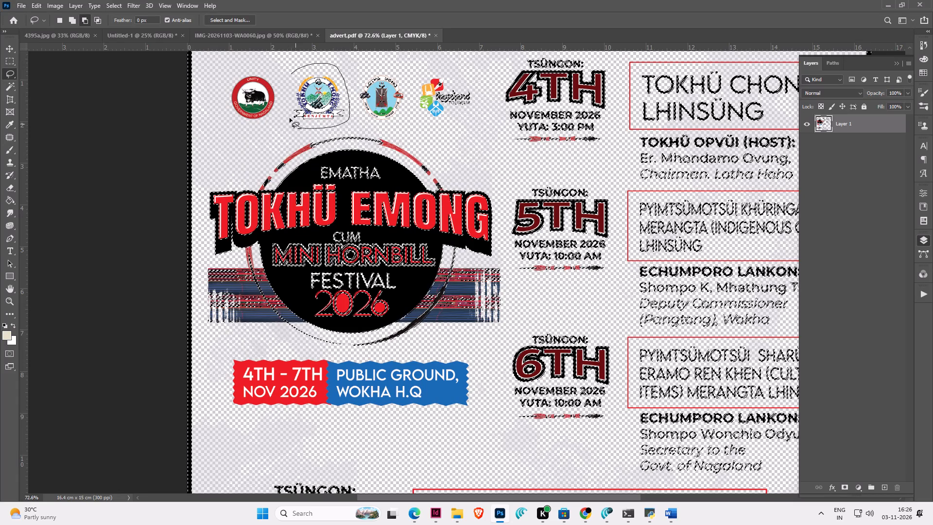
alt+drag(290, 118, 294, 68)
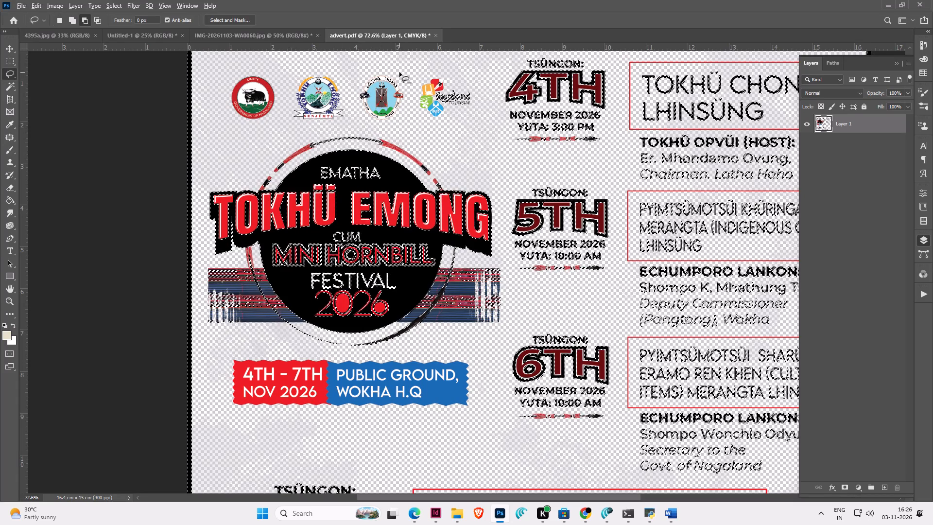
alt+drag(404, 72, 354, 83)
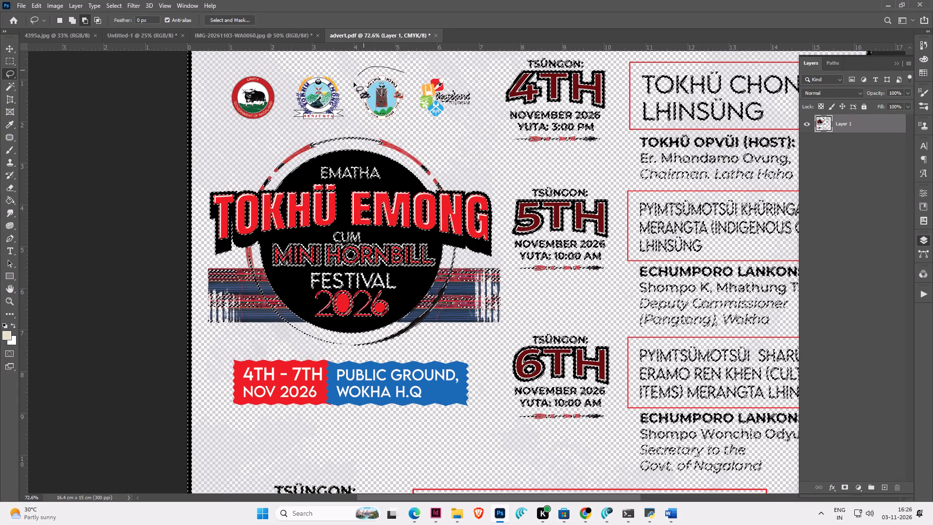
alt+drag(354, 83, 471, 112)
alt+drag(471, 112, 432, 93)
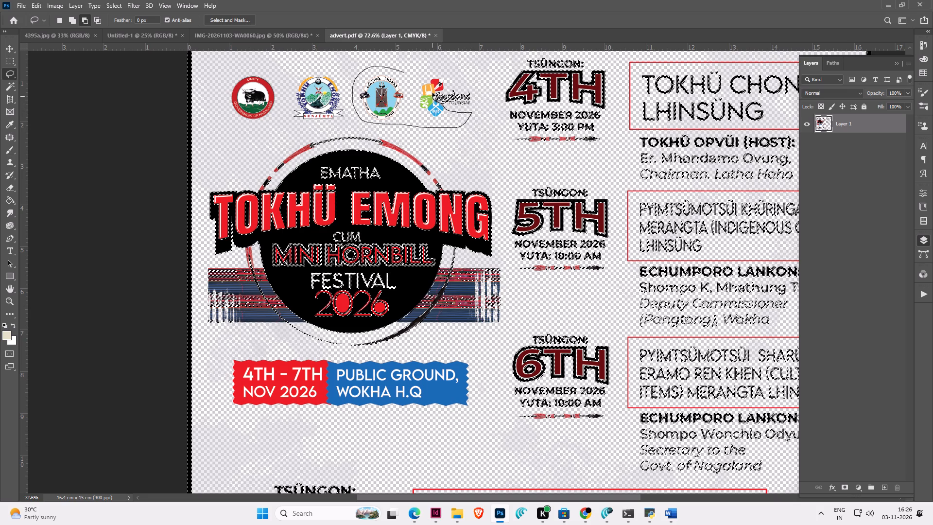
alt+drag(432, 93, 384, 65)
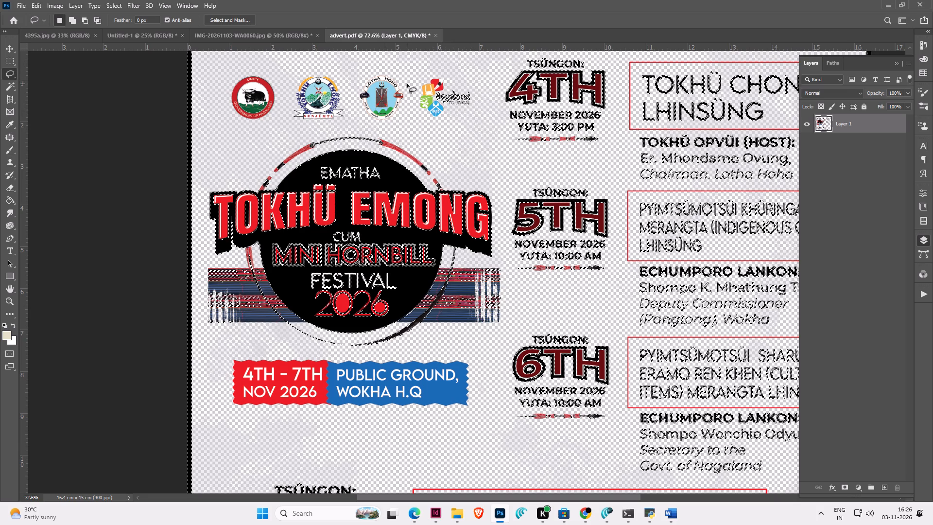
Subtract the whole TOKHÜ EMONG Mini Hornbill Festival emblem, including its striped band, from the selection with the Lasso.
scroll(407, 84, down, 8)
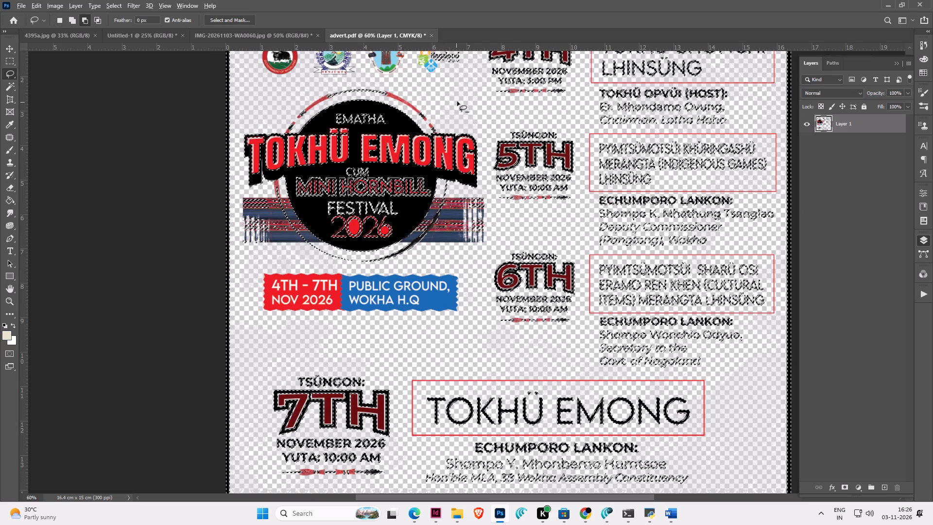
alt+drag(458, 101, 269, 108)
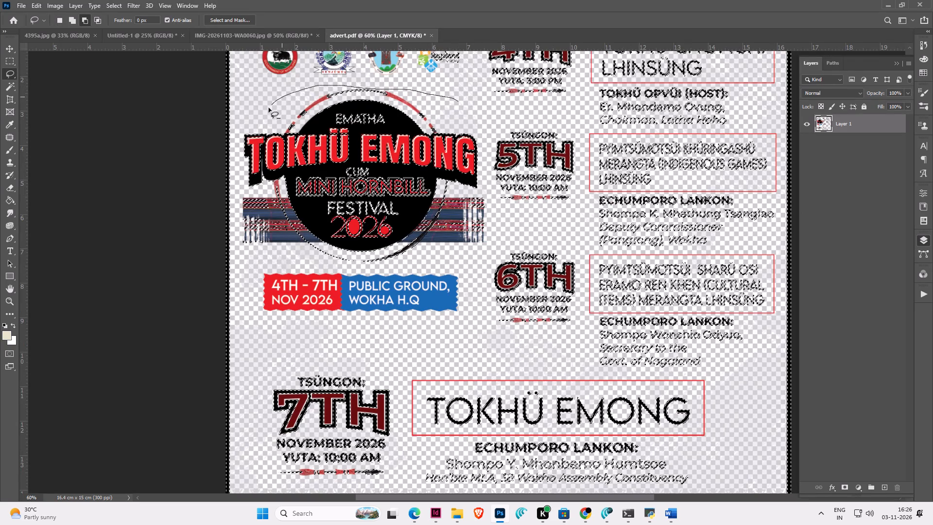
alt+drag(269, 108, 248, 261)
alt+drag(248, 261, 496, 205)
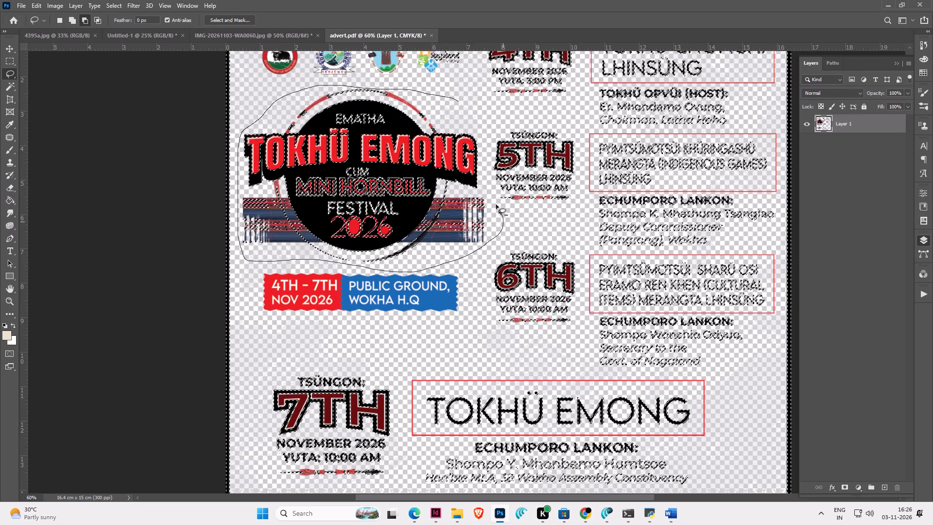
alt+drag(496, 205, 449, 98)
Subtract the red-and-black spear ornaments beneath the 7TH and 6TH date blocks from the selection with the Lasso.
scroll(461, 111, down, 3)
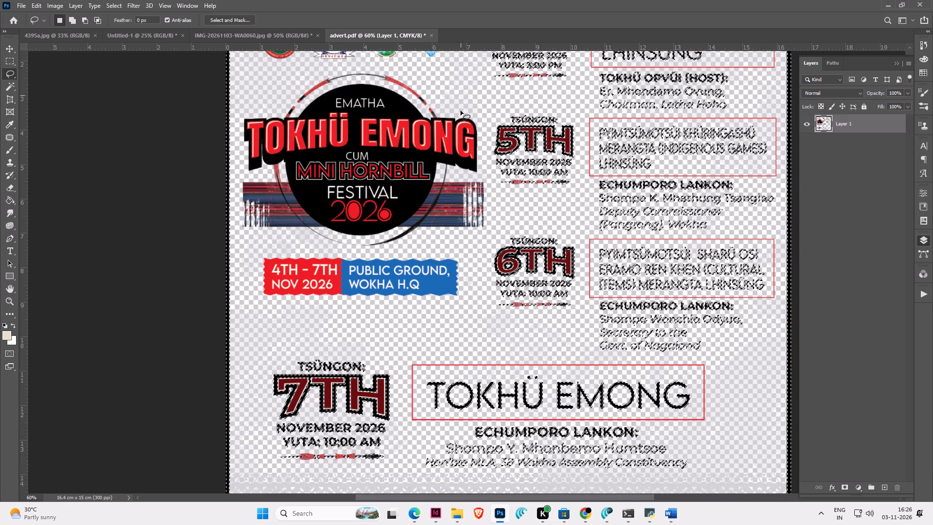
scroll(461, 111, down, 6)
scroll(450, 162, down, 10)
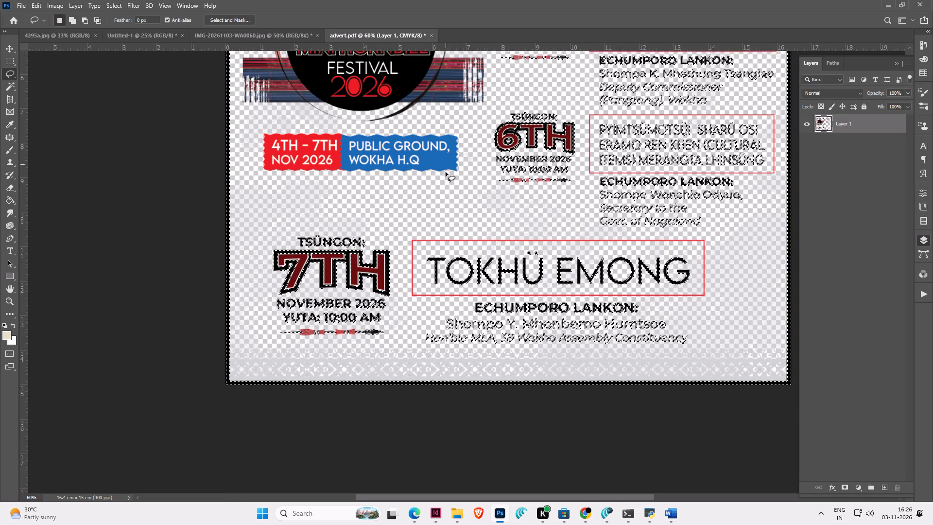
scroll(446, 172, down, 1)
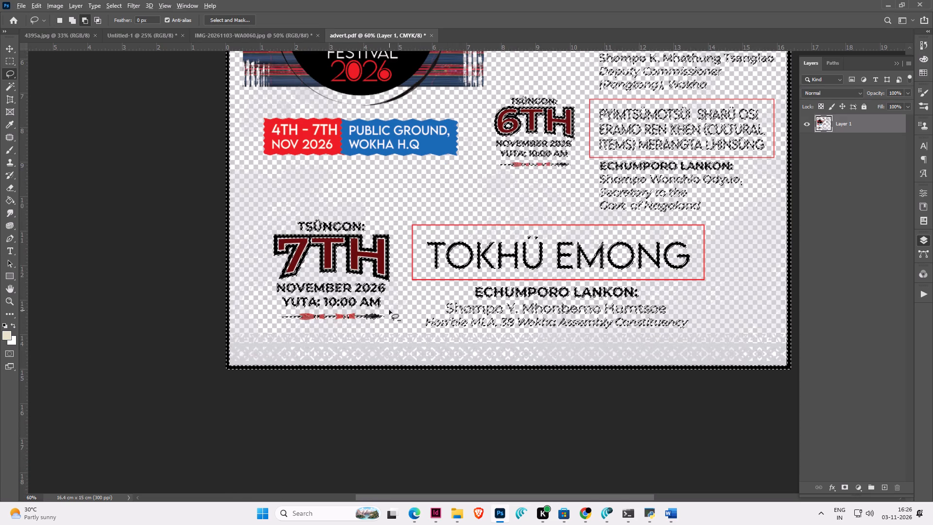
alt+click(389, 310)
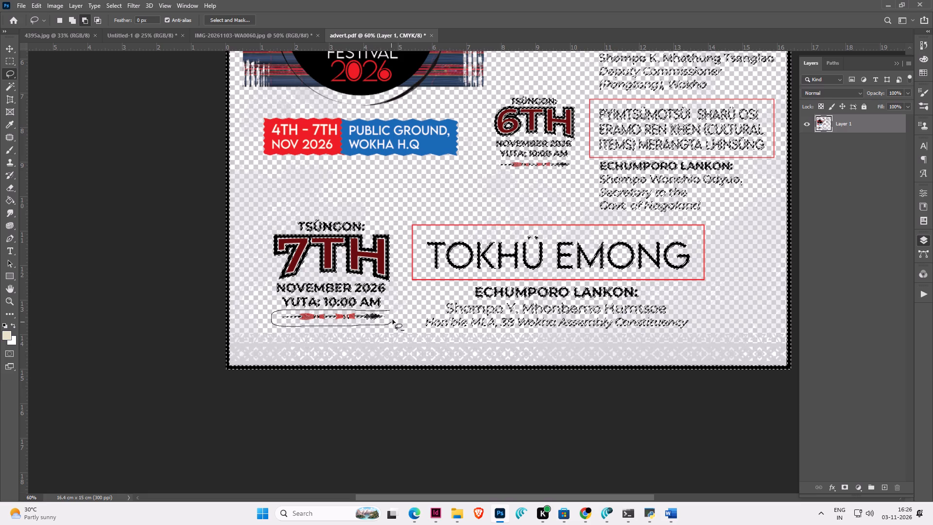
ctrl+scroll(410, 301, down, 3)
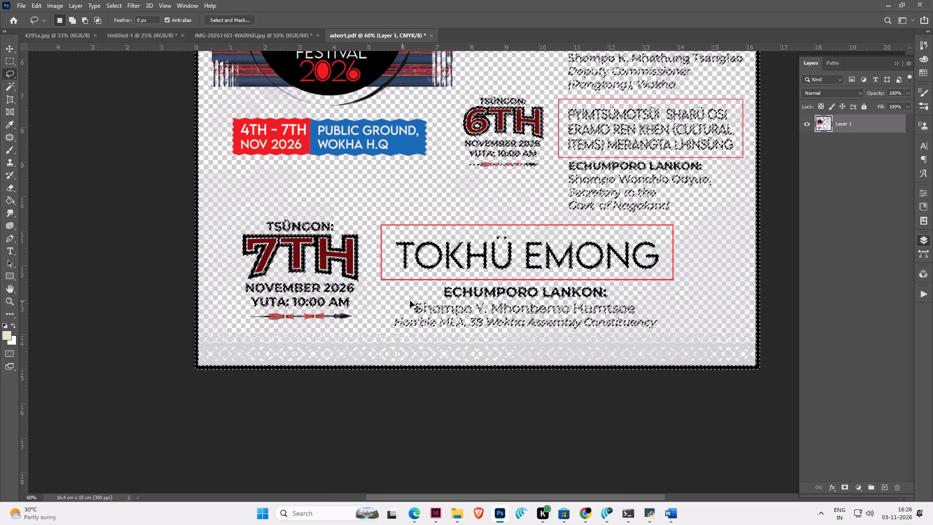
ctrl+scroll(410, 301, down, 8)
scroll(466, 189, up, 3)
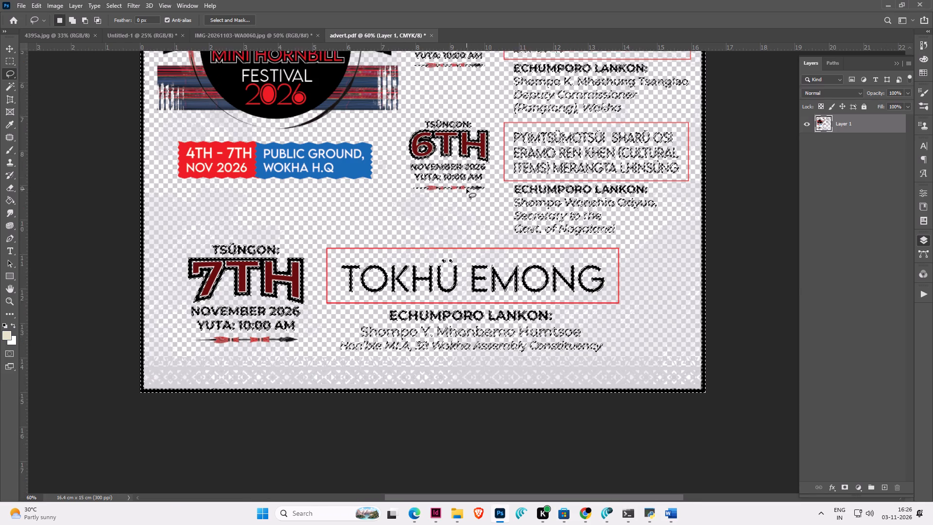
scroll(466, 189, up, 1)
alt+scroll(461, 186, up, 4)
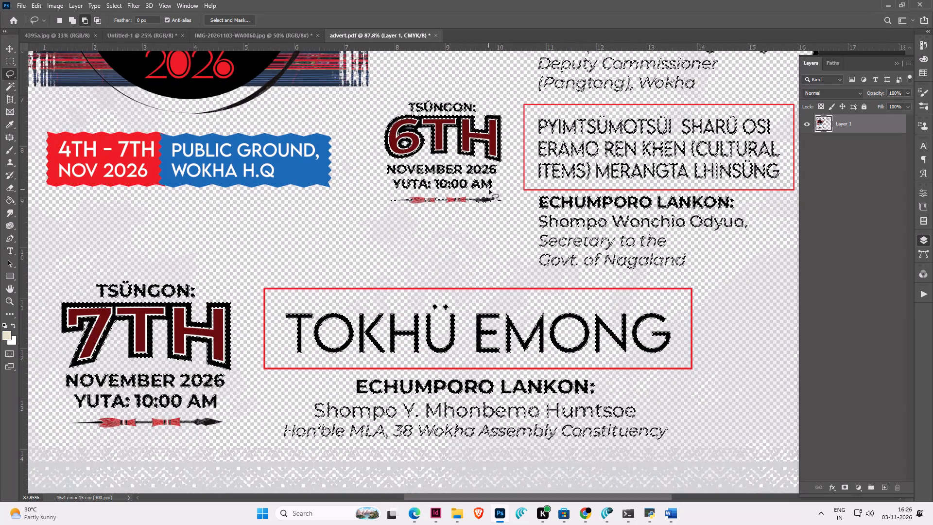
alt+click(497, 194)
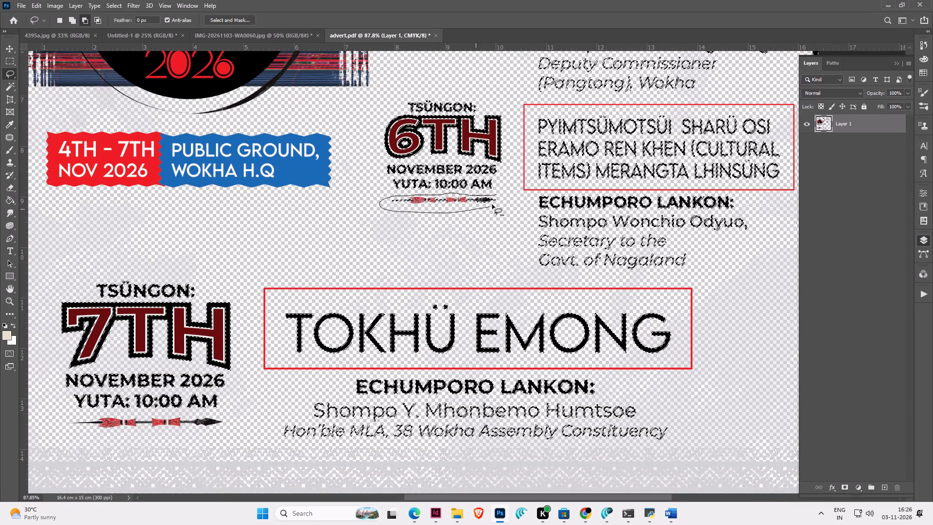
alt+scroll(498, 205, down, 3)
ctrl+scroll(498, 207, down, 3)
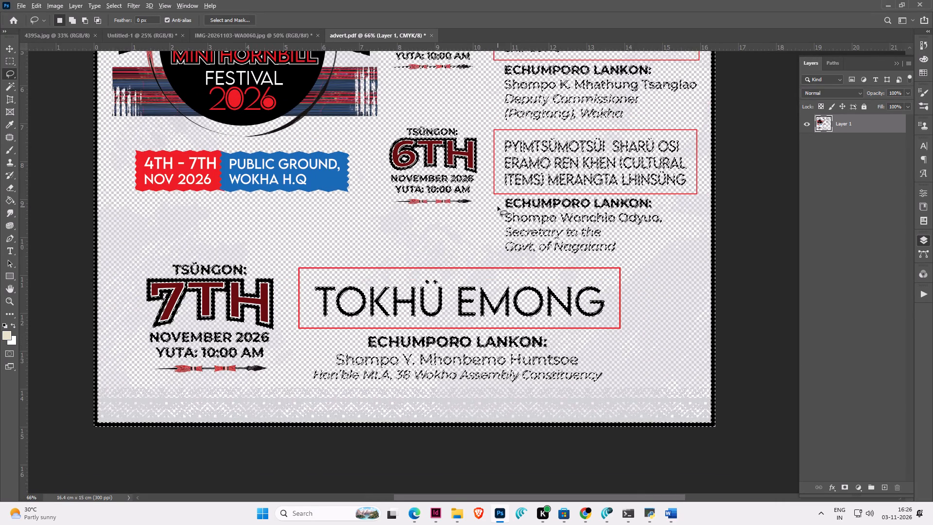
Clear the cyan and magenta from the selected black text and border with a Channel Mixer adjustment, and deselect.
alt+scroll(498, 207, down, 3)
scroll(498, 207, up, 4)
alt+scroll(580, 236, up, 2)
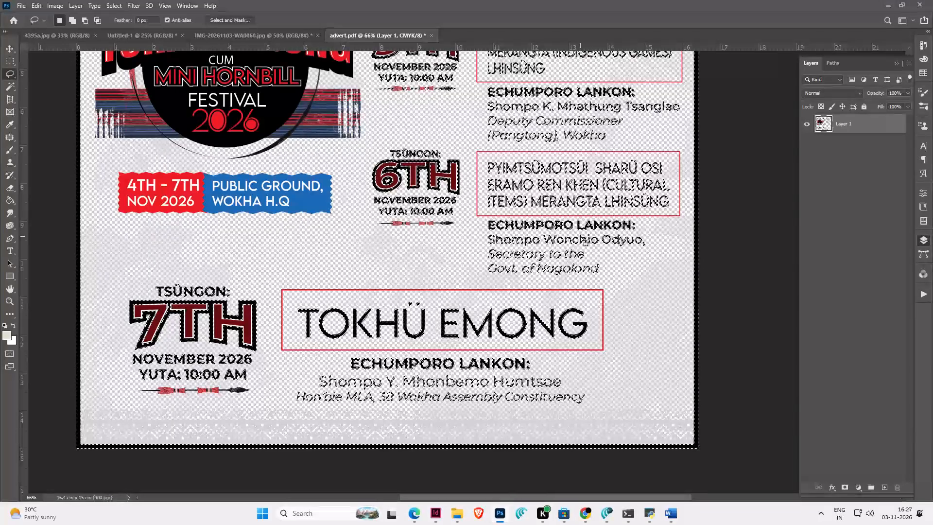
alt+scroll(577, 227, down, 1)
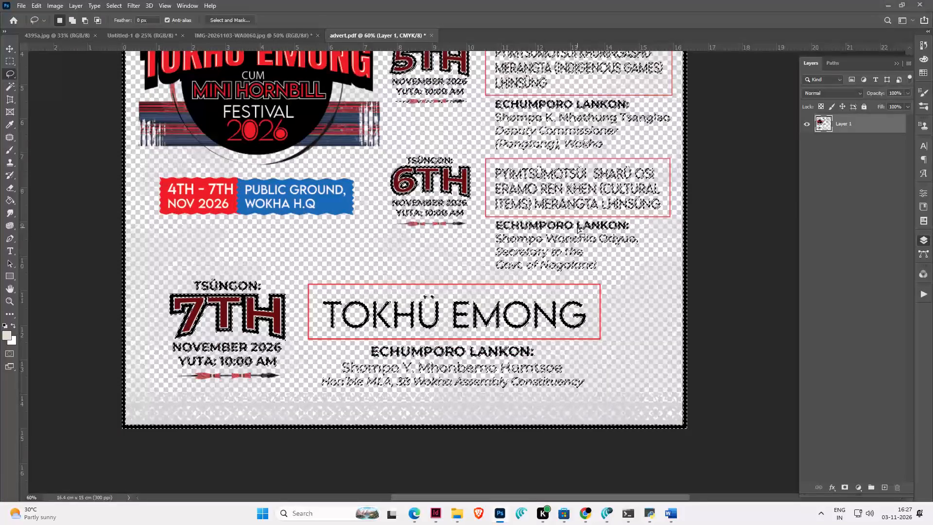
scroll(577, 227, up, 13)
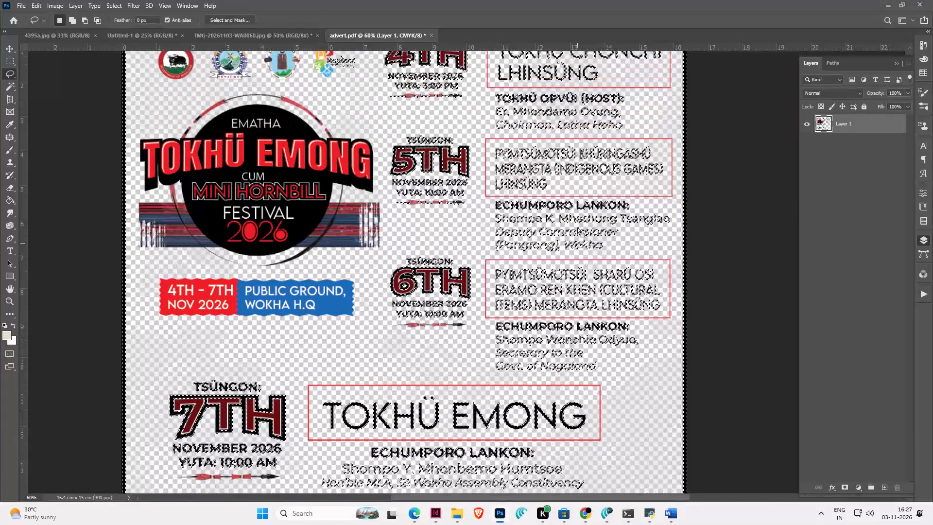
scroll(577, 227, up, 5)
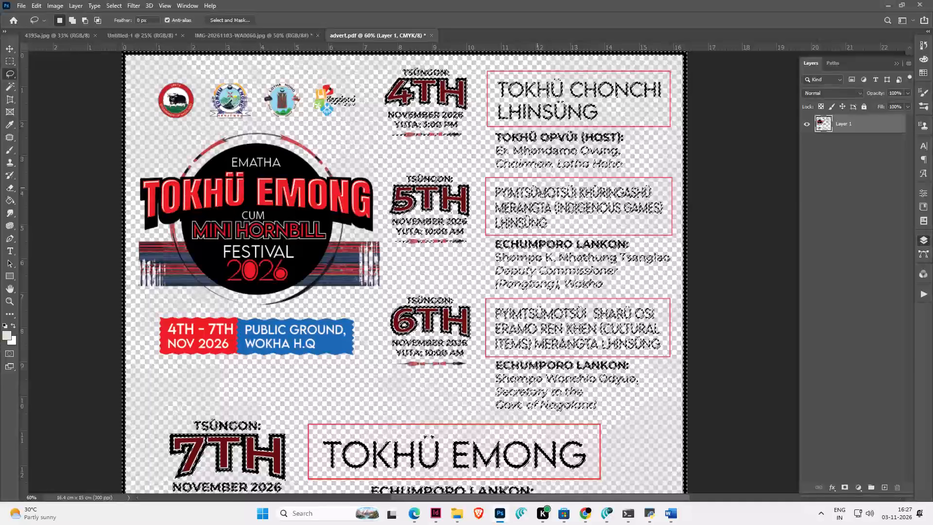
key(alt+i)
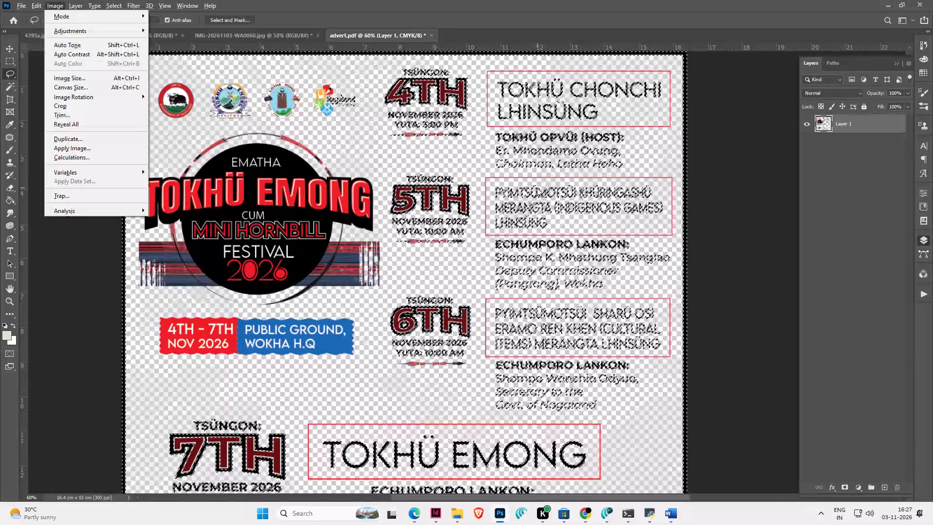
key(alt+a)
key(alt+x)
key(Return)
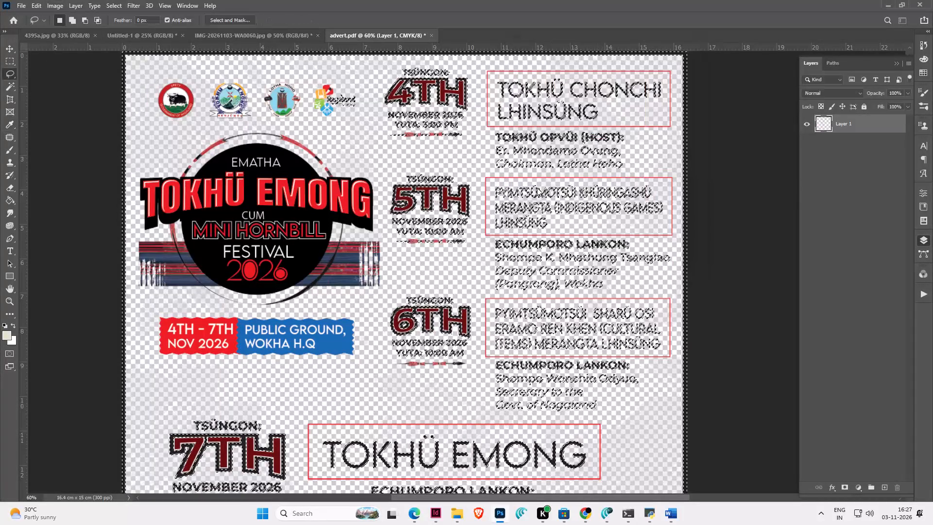
alt+scroll(547, 176, down, 4)
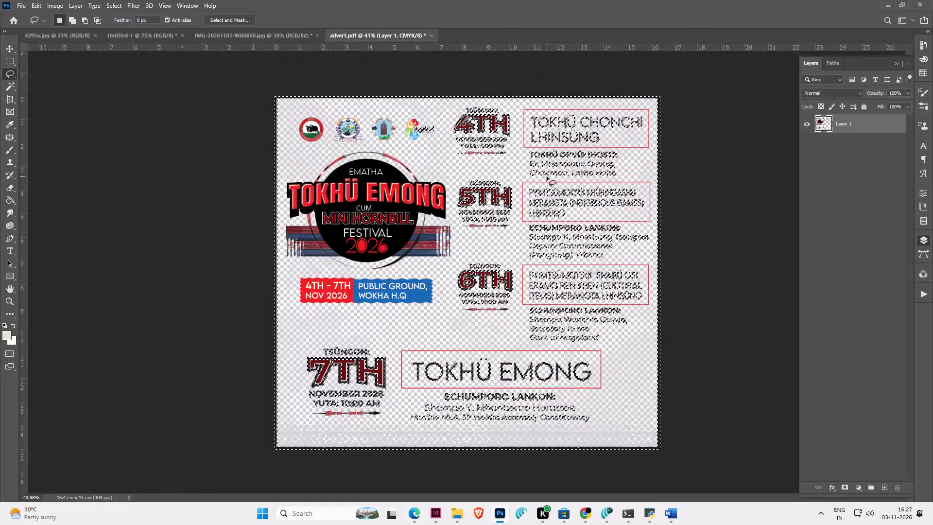
click(11, 61)
click(54, 96)
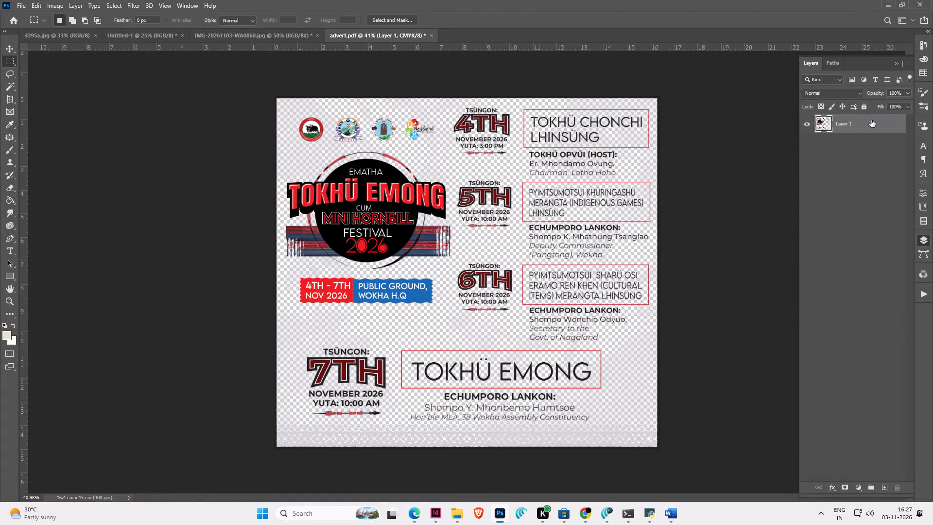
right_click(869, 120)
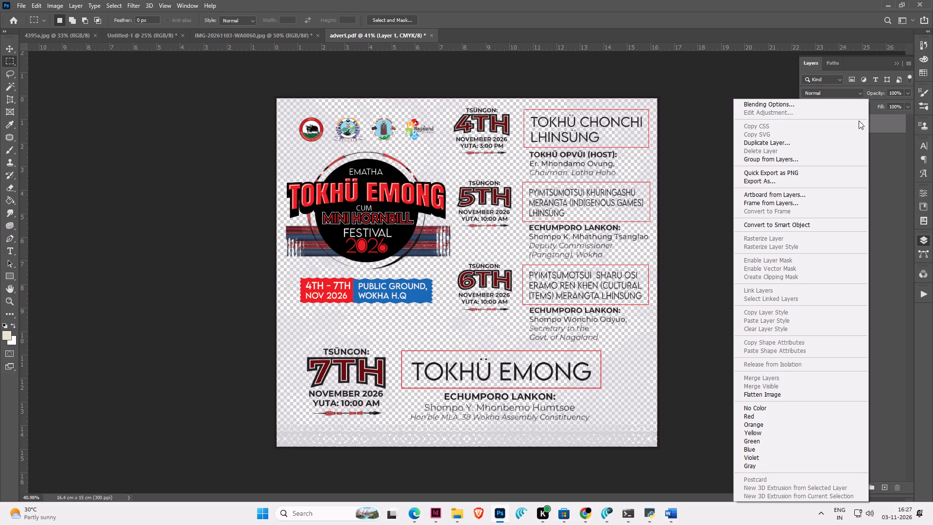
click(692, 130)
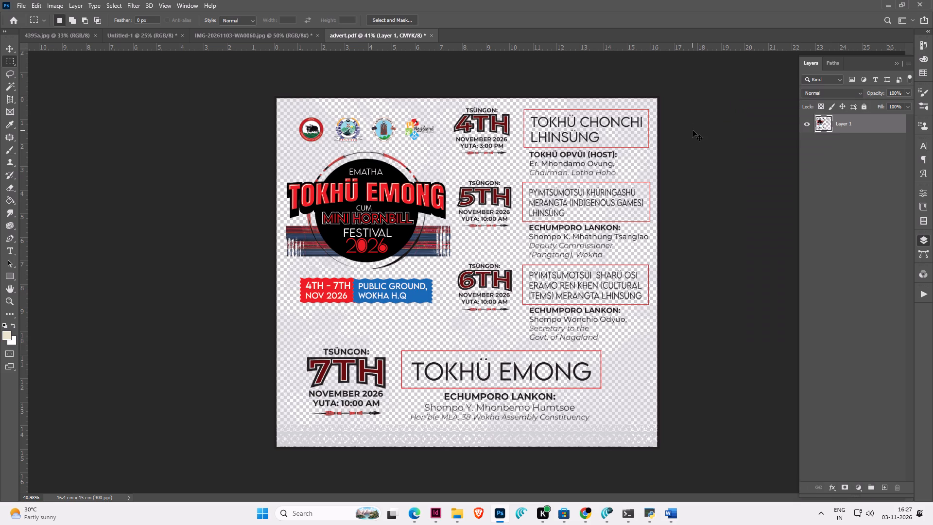
Inspect the separate ink channels of the Tokhü Emong ad and return to the composite CMYK view.
key(ctrl+3)
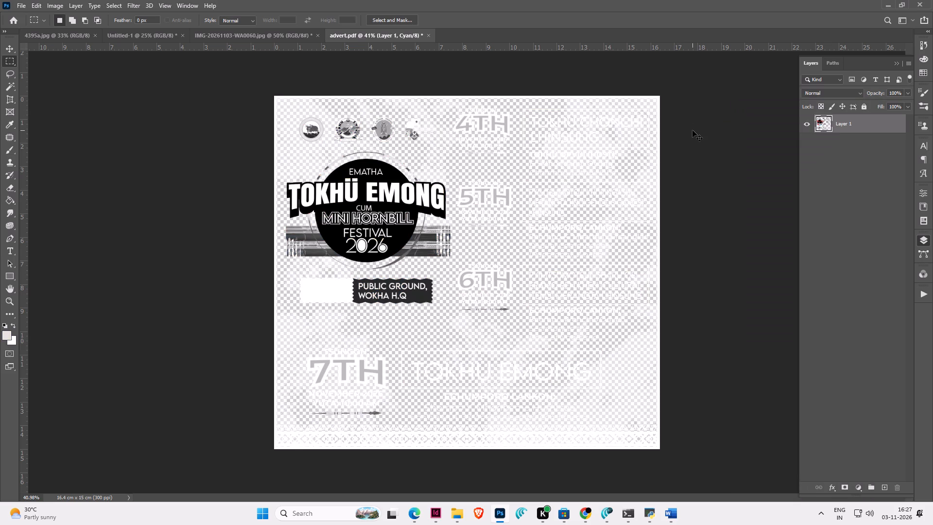
key(ctrl+2)
key(ctrl+3)
key(ctrl+4)
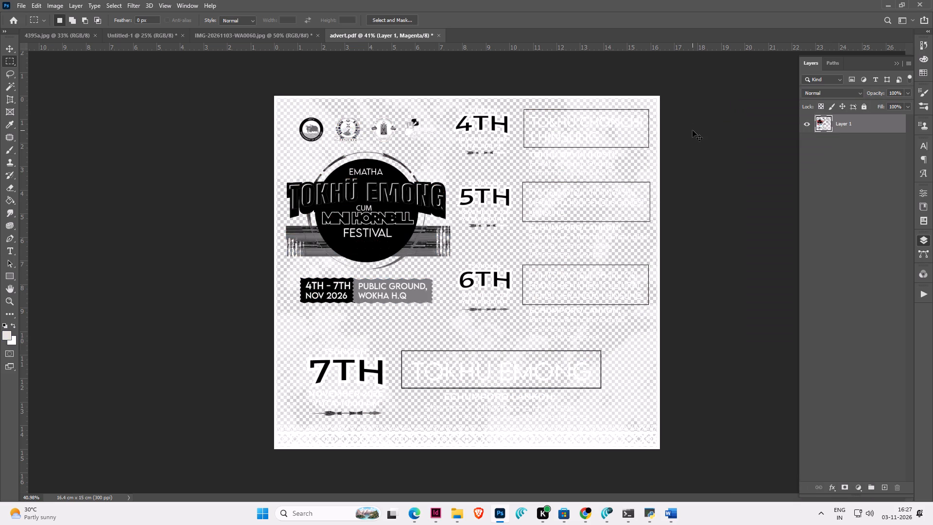
key(ctrl+5)
key(ctrl+2)
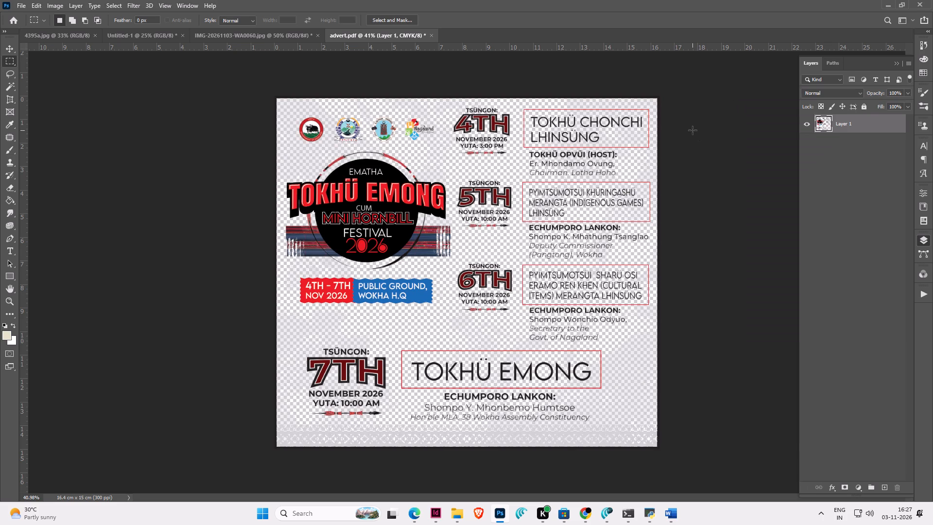
Flatten the Tokhü Emong ad onto a single background and check its image size.
right_click(859, 129)
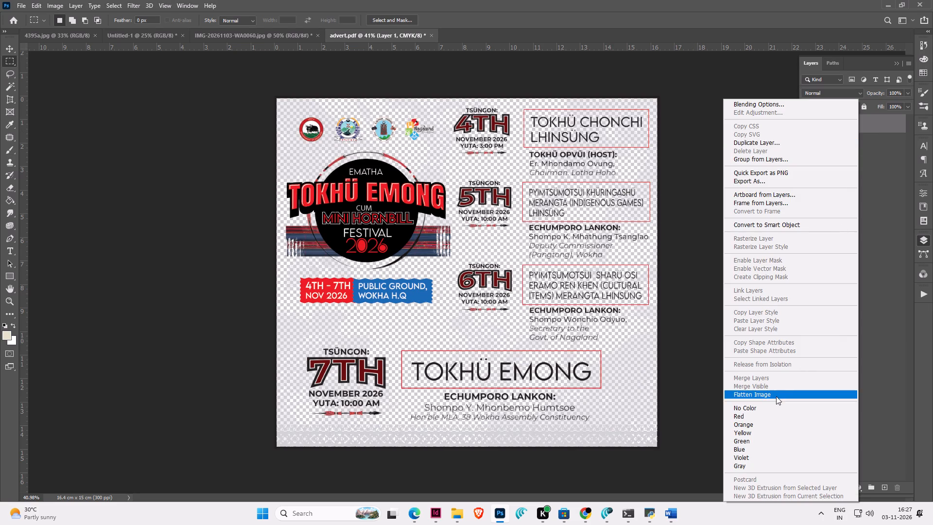
click(776, 396)
key(ctrl+alt+i)
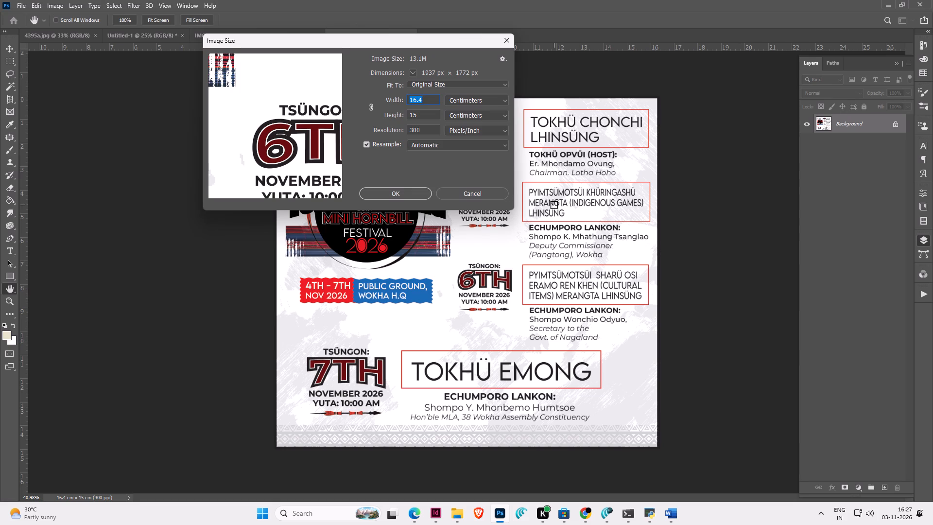
key(Escape)
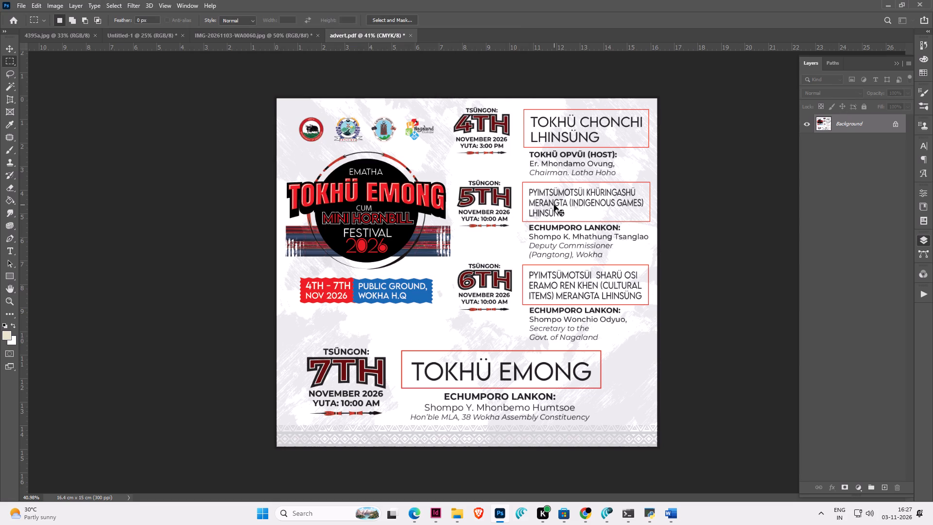
Save the flattened ad as a TIFF file named advert in the 4 Nov folder.
key(ctrl+shift+s)
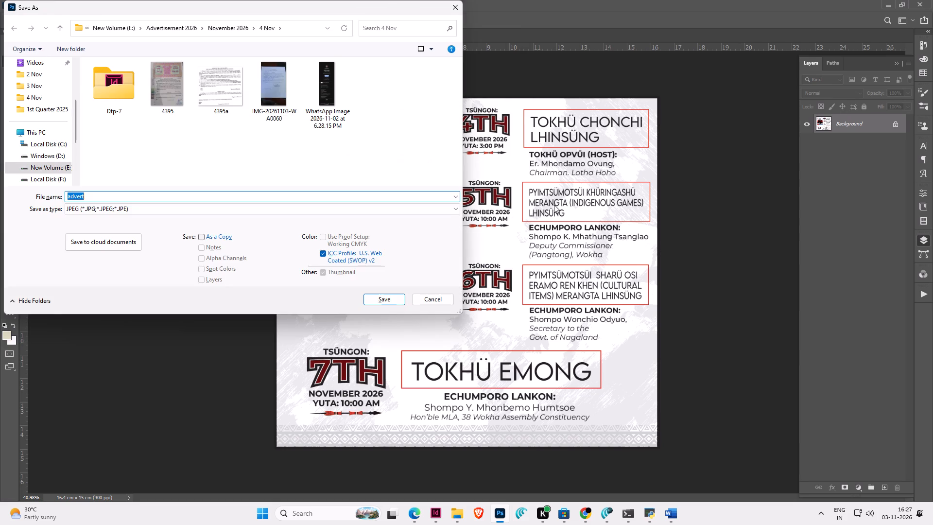
key(Tab)
key(Tab)
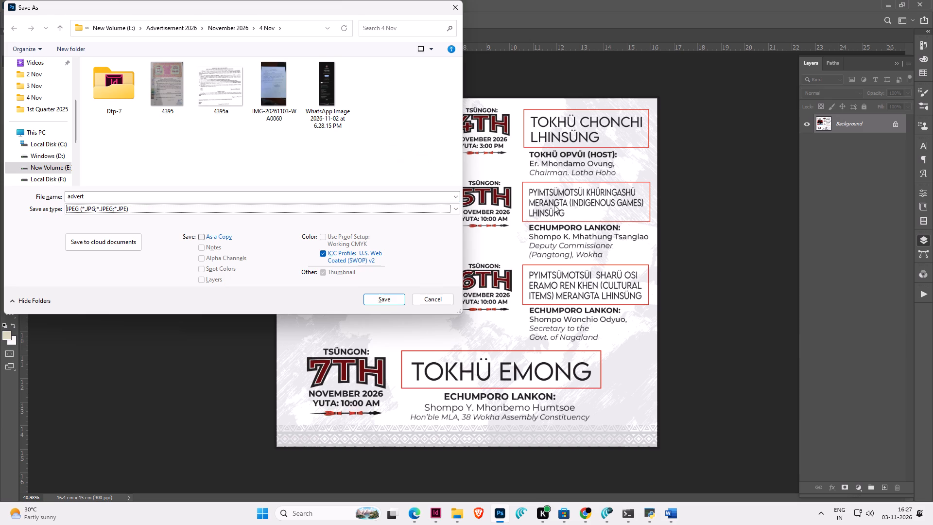
text(tt)
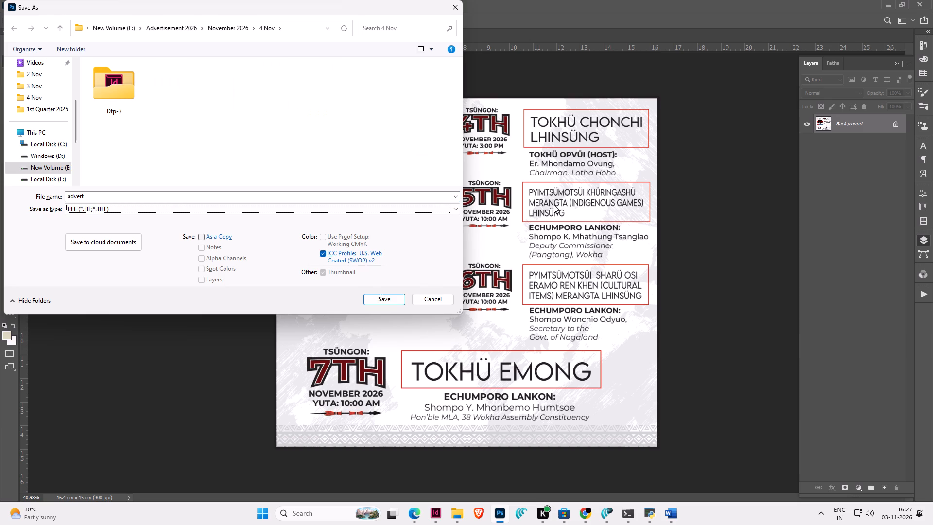
key(Return)
key(Return)
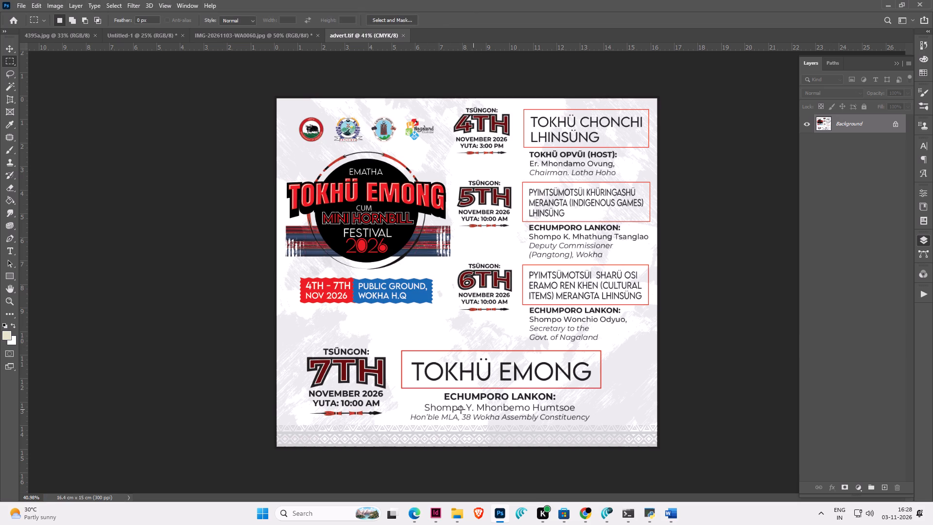
Bring advert.tif from the 4 Nov folder in File Explorer into the InDesign page and place it beside the Tetso College ad.
click(458, 520)
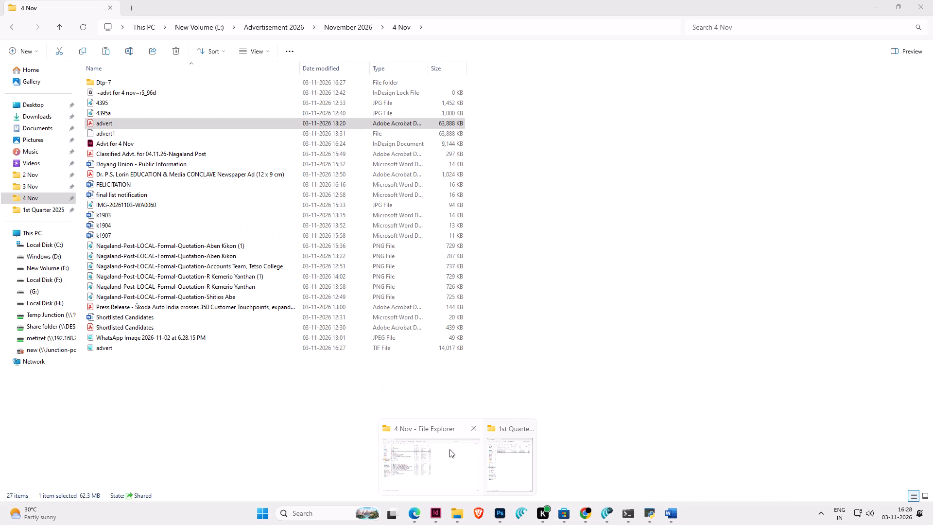
click(433, 454)
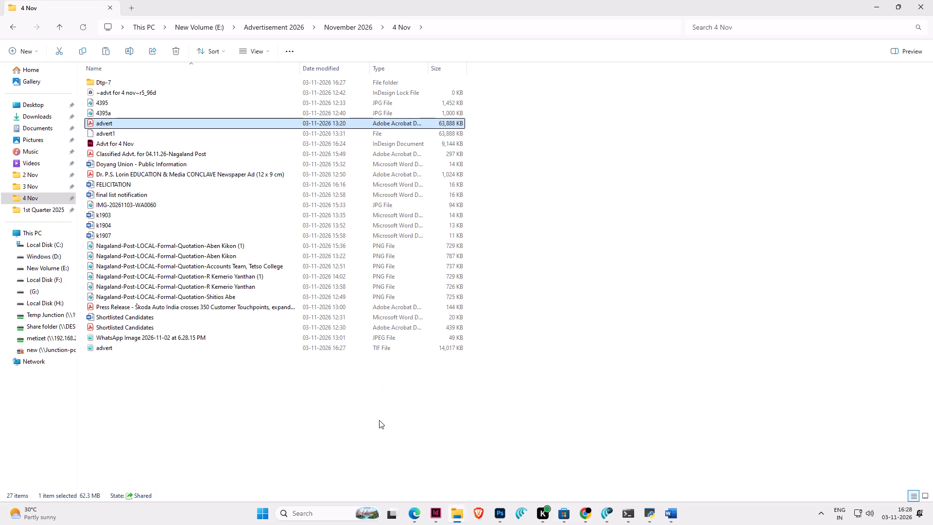
click(108, 350)
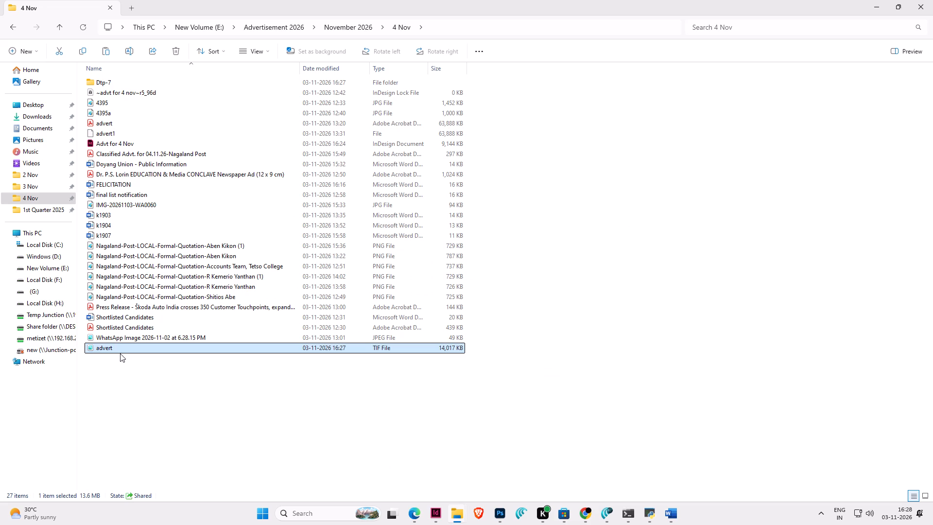
drag(113, 346, 436, 508)
drag(436, 508, 233, 283)
scroll(233, 283, up, 10)
scroll(233, 283, down, 9)
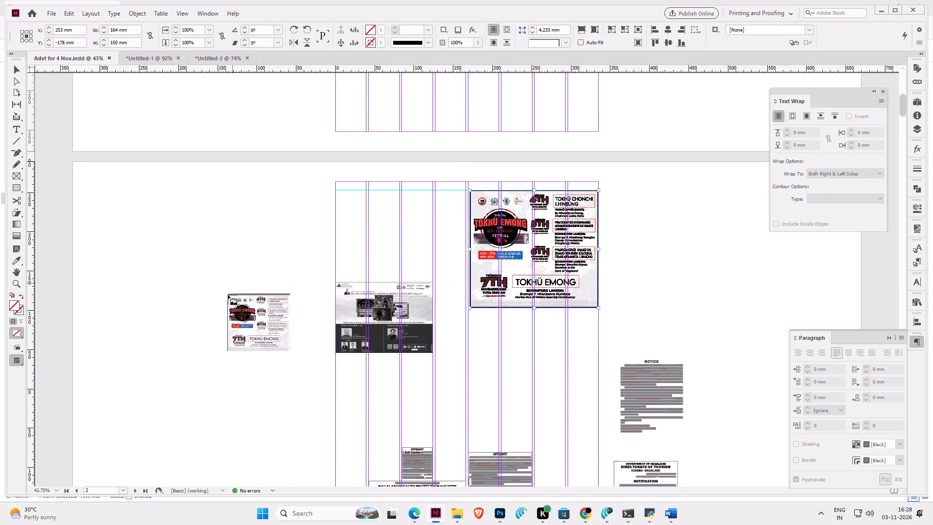
click(227, 297)
Delete the old Tokhü Emong ad on page 2 and move the new TIFF into its place, aligned to the top guide.
click(512, 283)
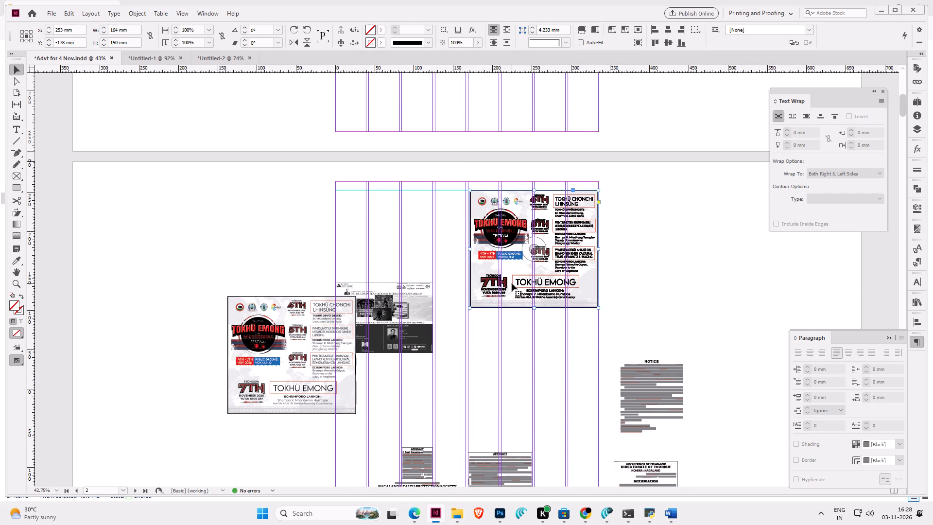
key(Delete)
click(348, 335)
drag(309, 389, 551, 281)
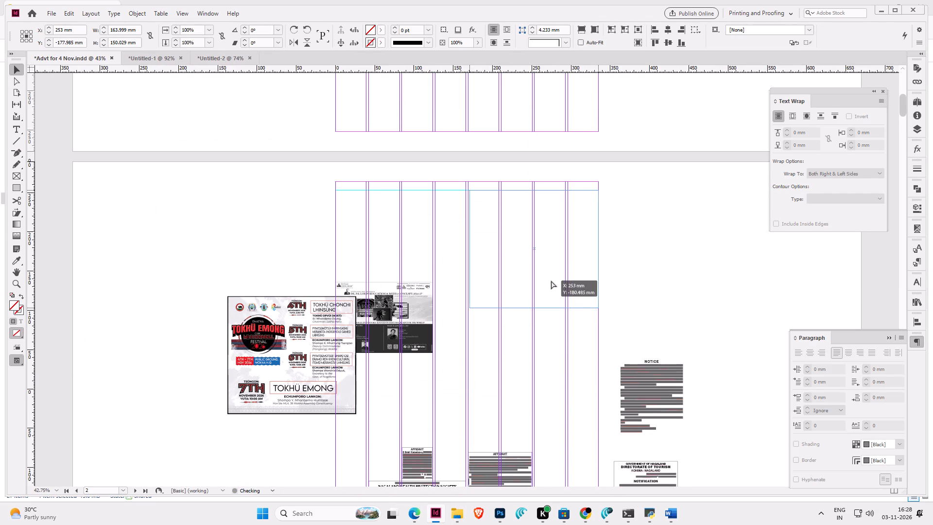
drag(551, 281, 551, 280)
alt+scroll(551, 280, up, 5)
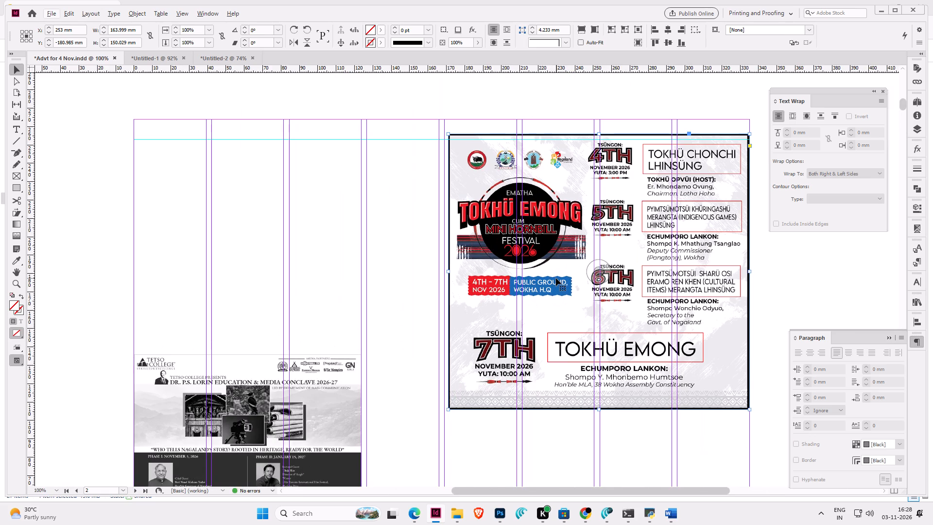
click(586, 254)
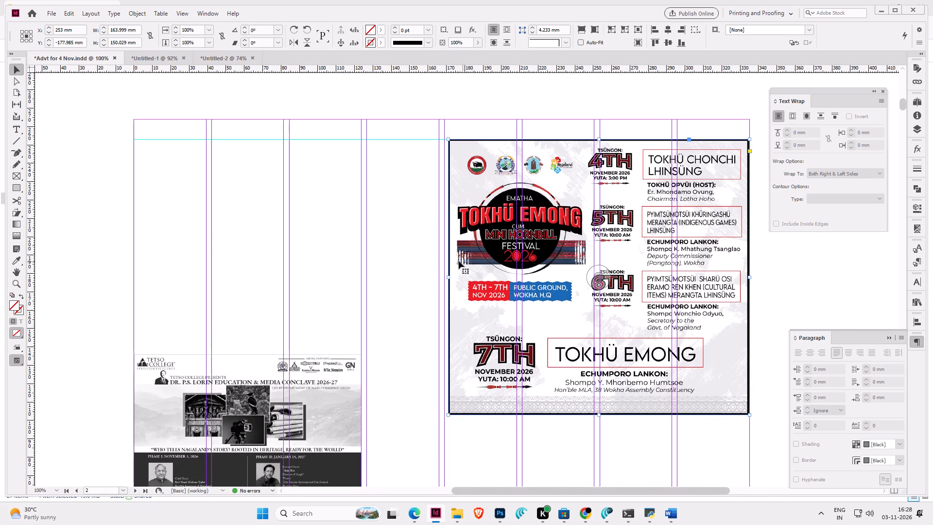
Resize the new ad's frame to 166 mm wide and 150 mm high, and fit the image to the frame.
alt+scroll(454, 261, up, 2)
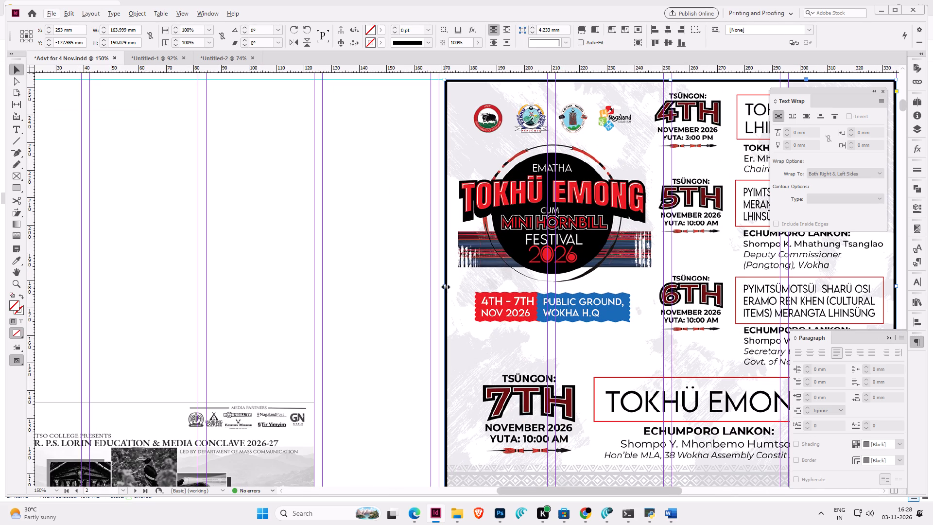
drag(446, 287, 438, 289)
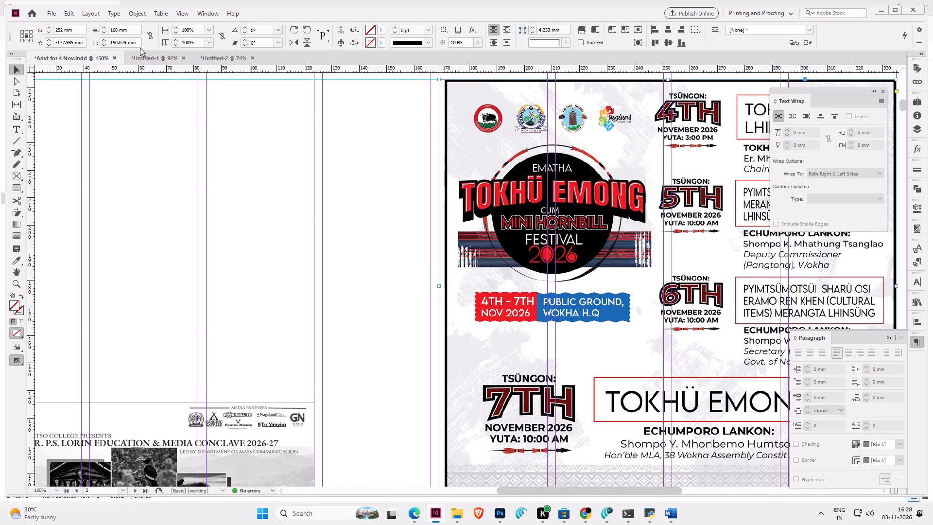
click(139, 46)
drag(138, 45, 41, 35)
text(150)
key(Return)
key(ctrl+alt+e)
ctrl+scroll(745, 370, down, 6)
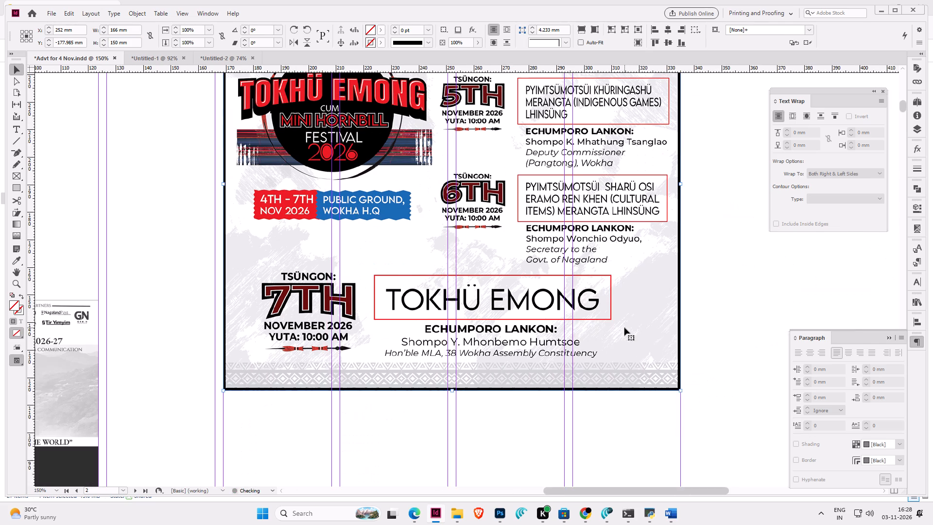
alt+scroll(657, 371, up, 2)
ctrl+scroll(657, 371, down, 2)
click(655, 333)
click(655, 333)
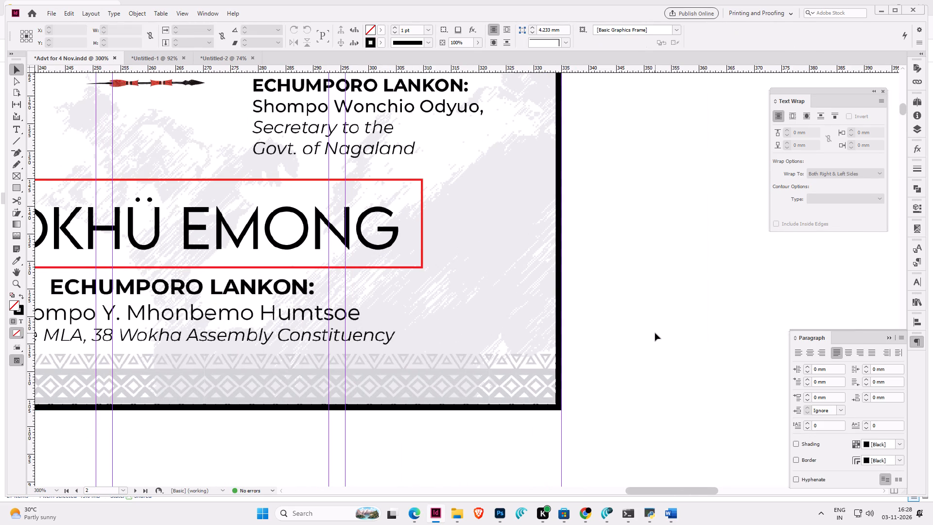
key(t)
drag(642, 276, 751, 382)
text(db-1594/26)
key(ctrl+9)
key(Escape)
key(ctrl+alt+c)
alt+scroll(727, 348, up, 2)
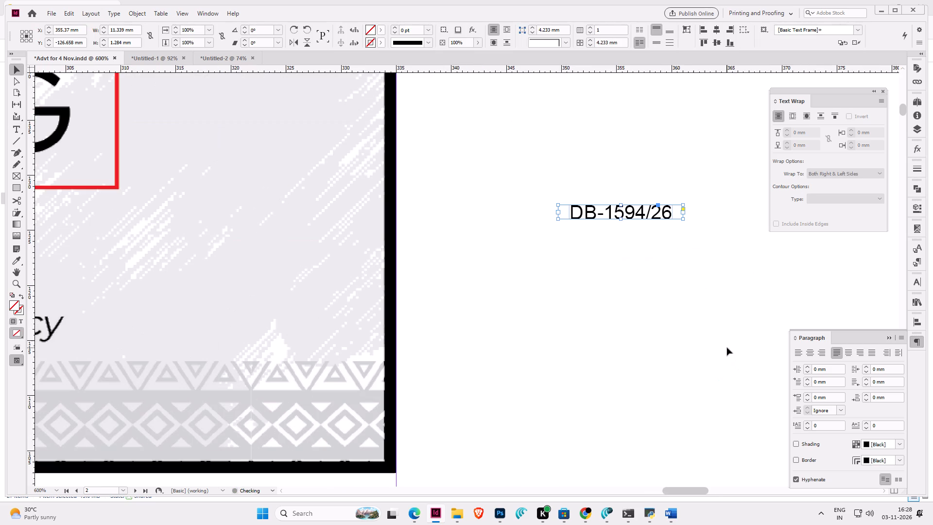
Rotate the DB-1594/26 code 90°, place it inside the ad's lower right border, and group it with the ad.
click(311, 34)
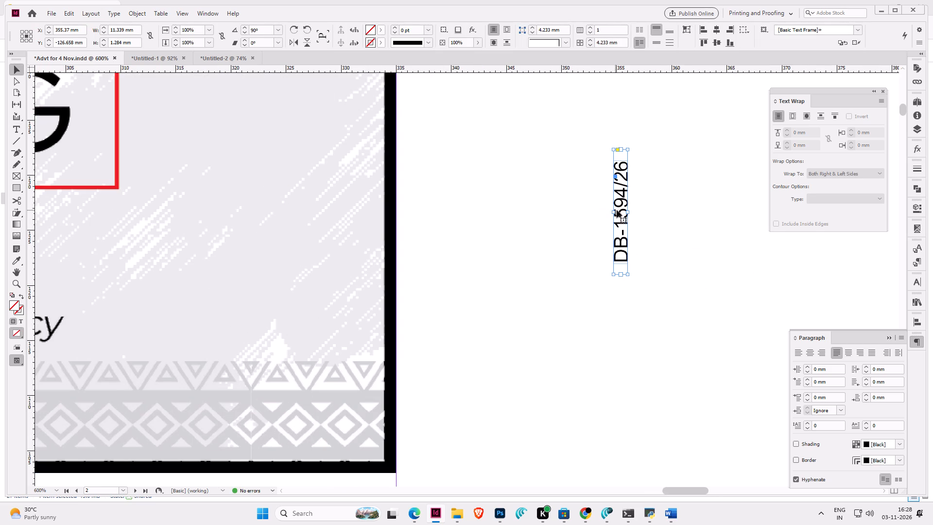
drag(620, 206, 371, 279)
drag(451, 201, 255, 347)
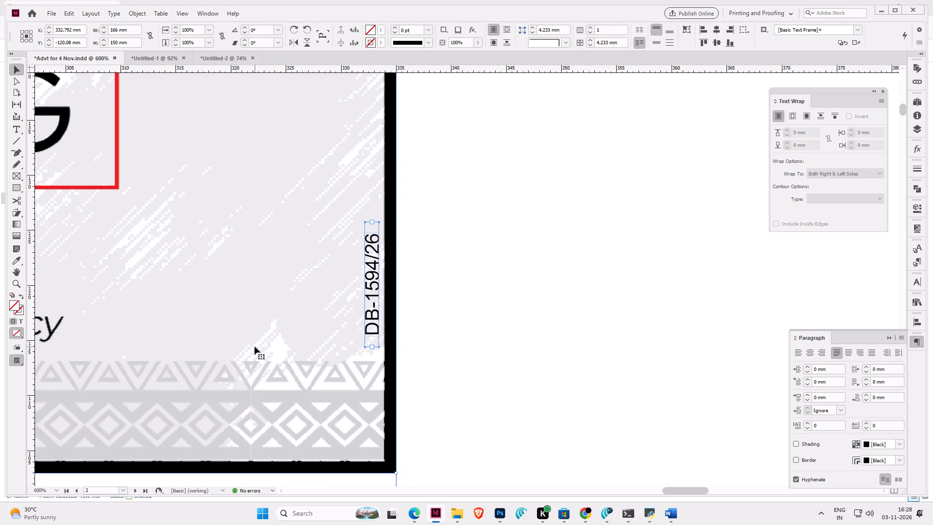
key(ctrl+g)
Cut the Nagaland Health Protection Society notice from the bottom of page 2.
key(alt+grave)
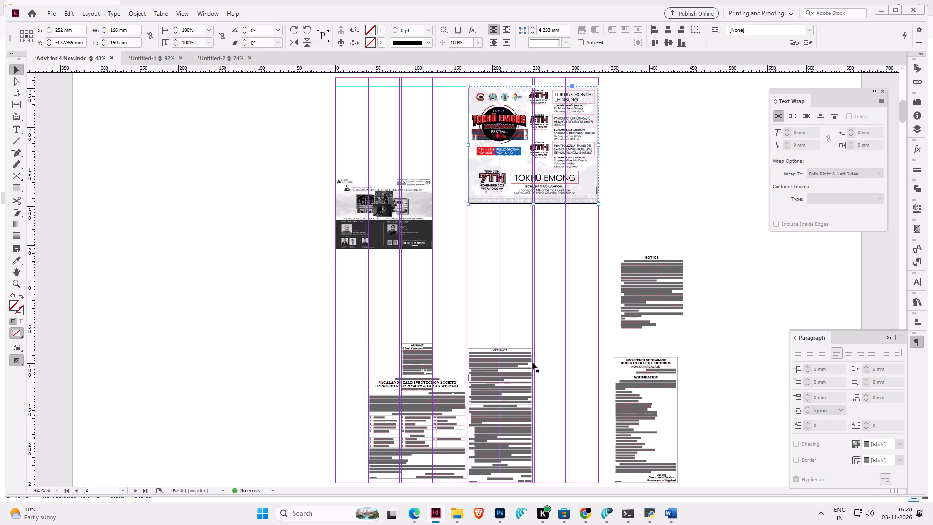
click(520, 314)
scroll(487, 271, up, 2)
click(557, 251)
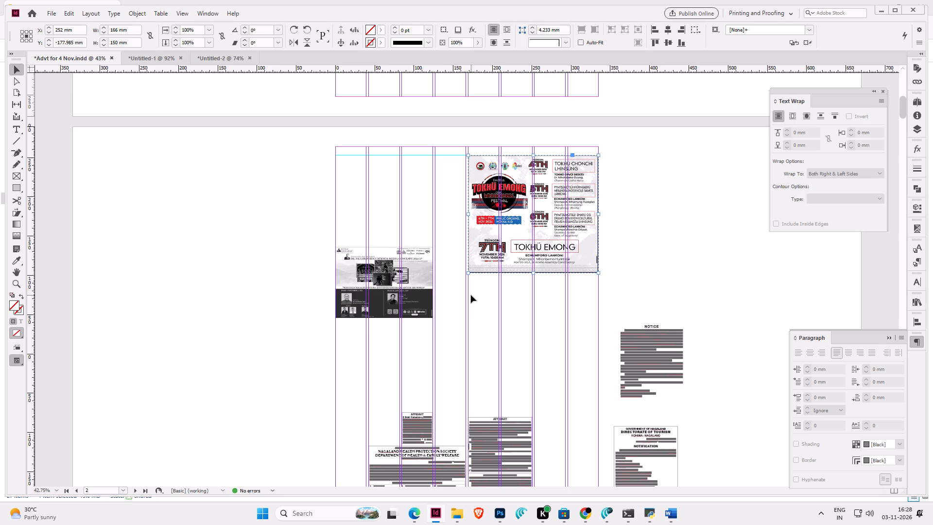
scroll(471, 295, down, 2)
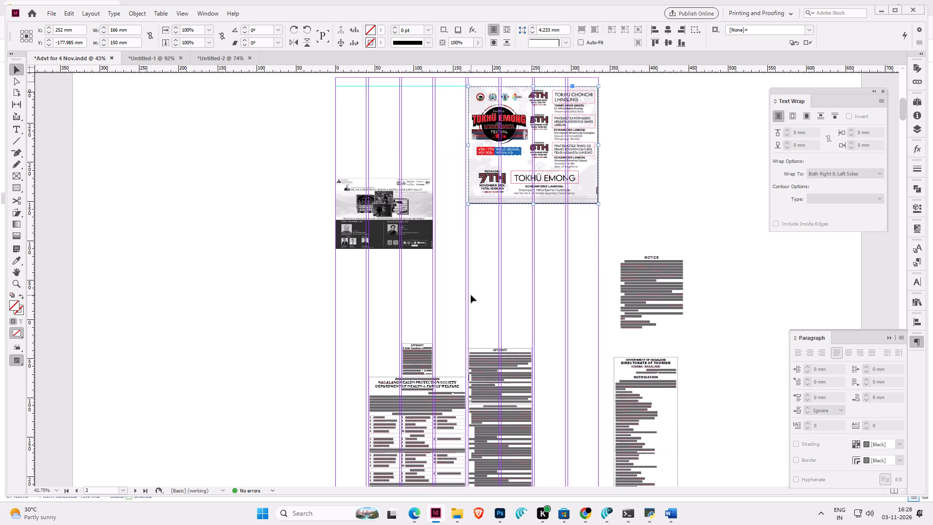
alt+scroll(529, 403, up, 2)
scroll(529, 401, down, 2)
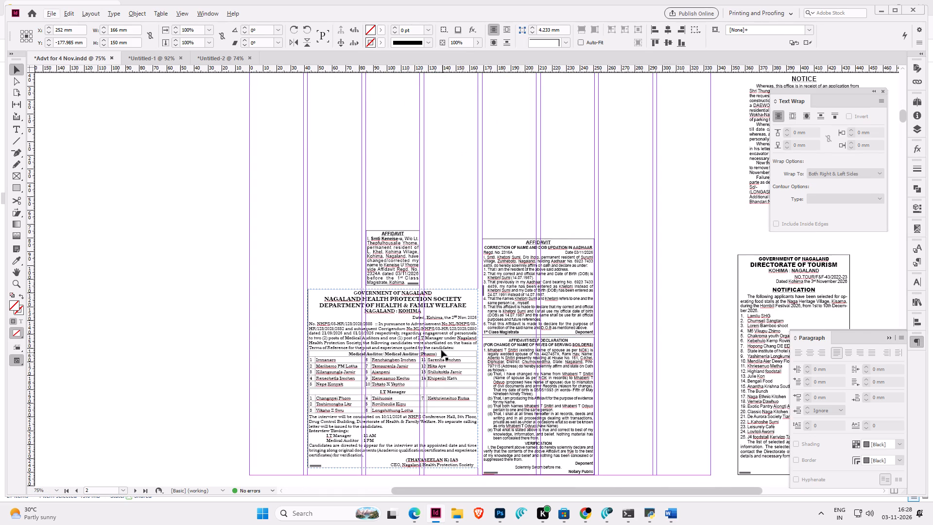
click(441, 350)
key(ctrl+x)
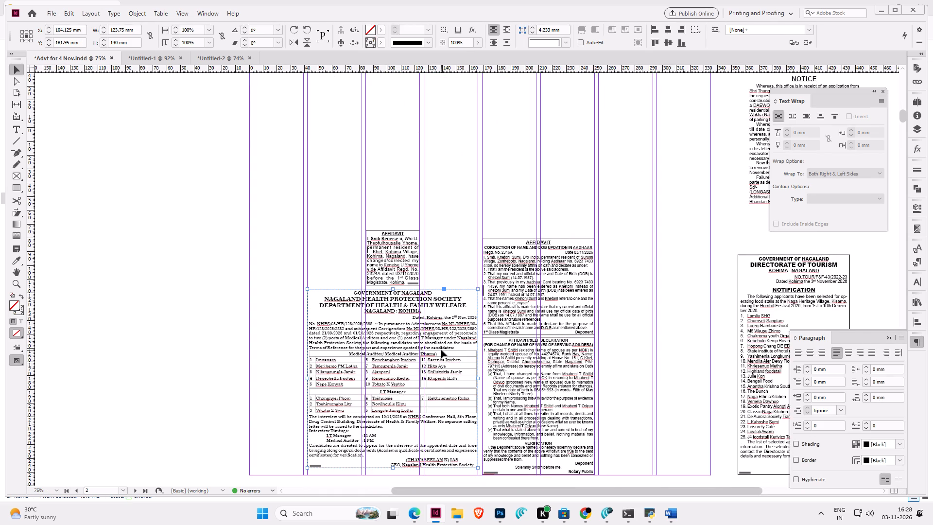
Delete the two notices at the foot of page 4.
alt+scroll(441, 350, down, 14)
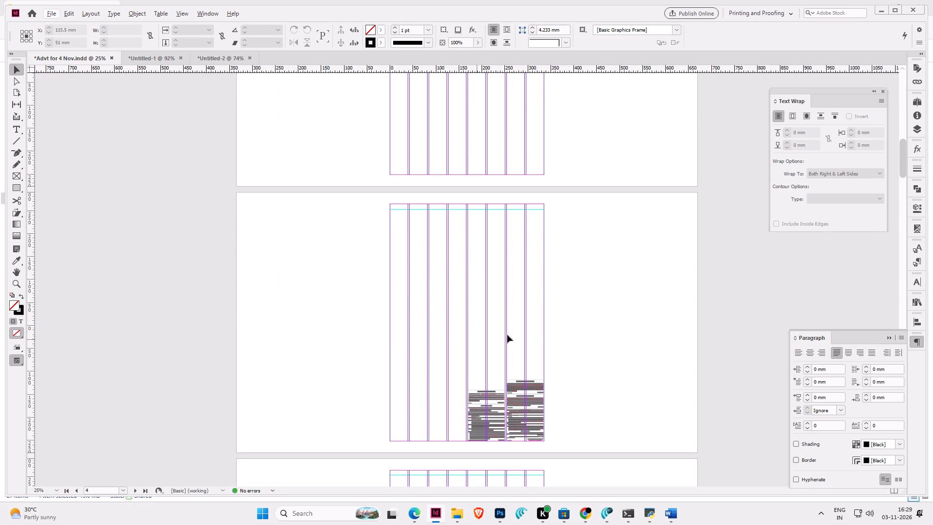
drag(526, 334, 474, 440)
key(Delete)
Delete the notices in the lower right columns of page 5, leaving the page grid empty.
scroll(547, 338, up, 5)
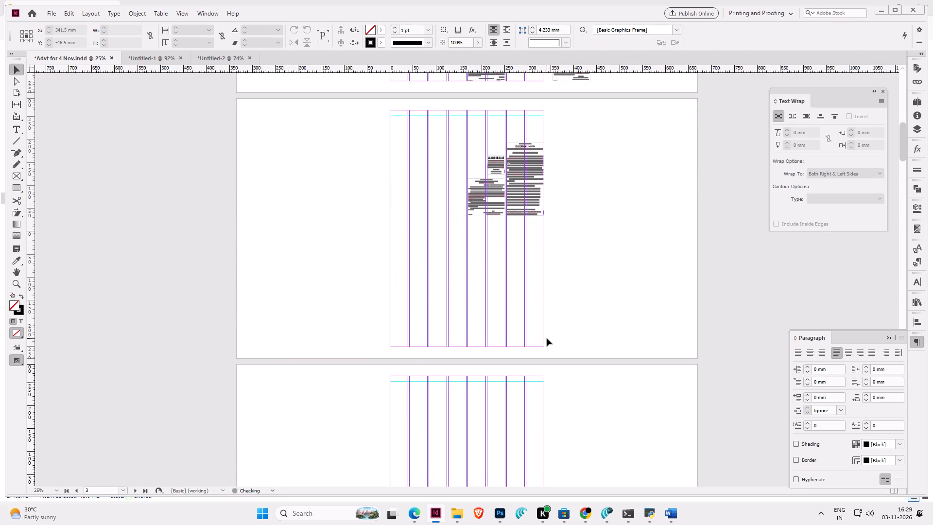
scroll(547, 337, down, 11)
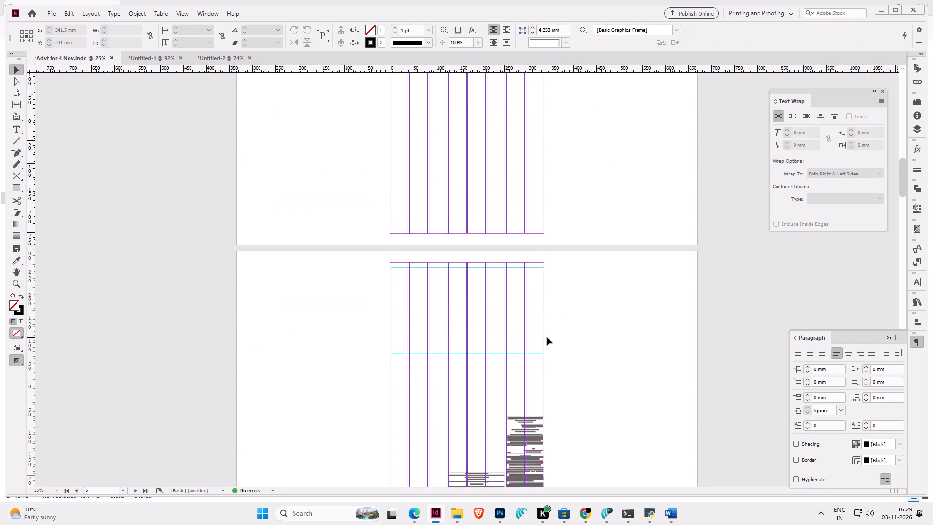
scroll(547, 337, down, 1)
drag(573, 317, 445, 459)
key(Delete)
click(505, 387)
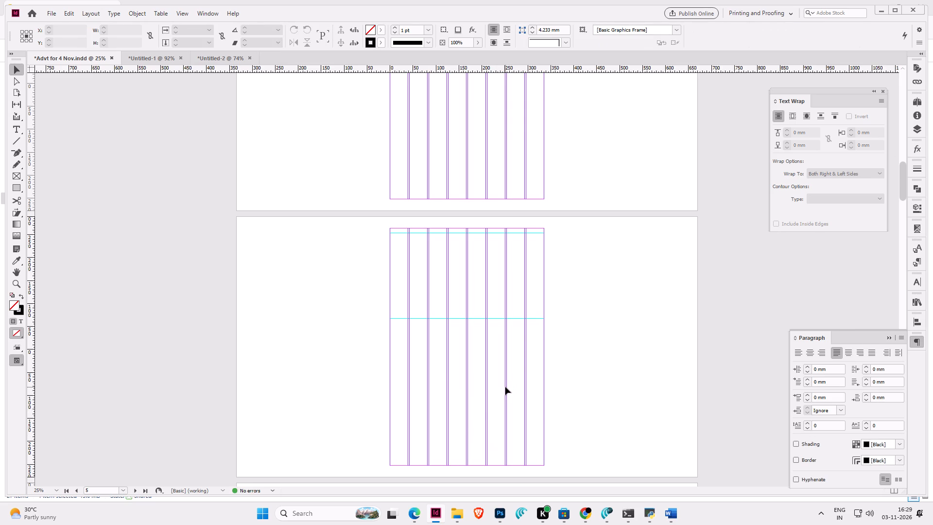
Paste the Nagaland Health Protection Society notice on page 5 and position it at the foot of the last three columns.
key(ctrl+v)
alt+scroll(501, 375, up, 3)
scroll(501, 375, down, 3)
drag(509, 249, 601, 389)
ctrl+scroll(601, 395, down, 5)
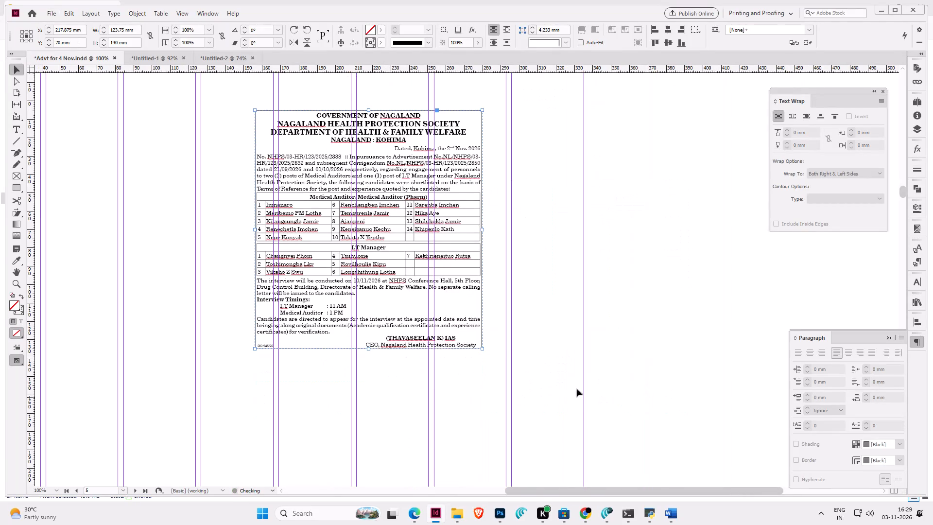
drag(450, 295, 504, 383)
scroll(504, 383, down, 2)
drag(505, 290, 541, 365)
scroll(541, 366, down, 2)
drag(536, 285, 548, 329)
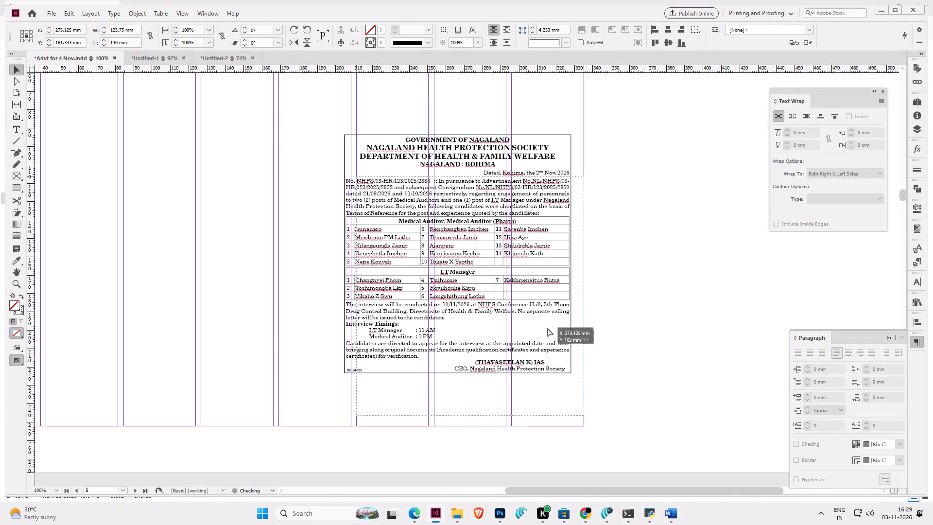
drag(548, 329, 549, 338)
alt+scroll(548, 338, down, 3)
Bring the two stacked affidavits from page 2 beside the District & Sessions Judge notice on page 3 and cut all three.
scroll(548, 338, up, 9)
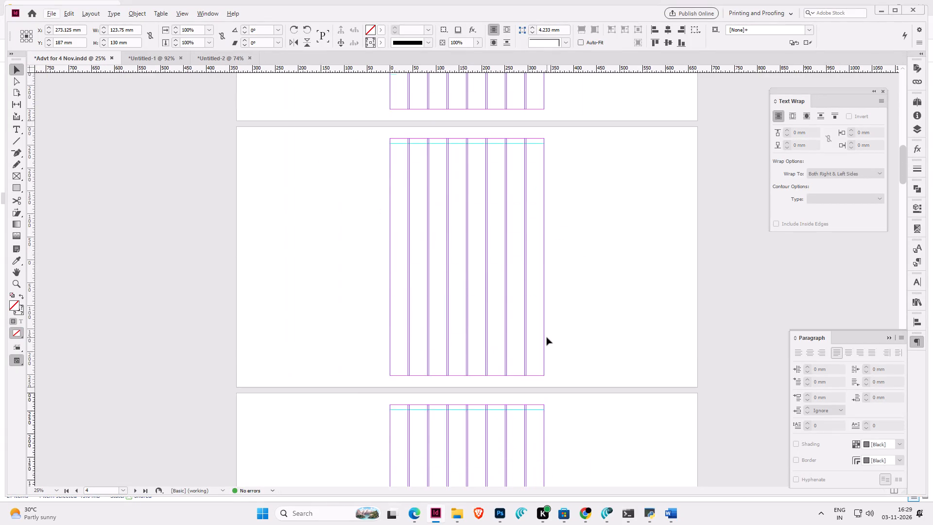
scroll(547, 337, up, 13)
alt+scroll(530, 267, up, 2)
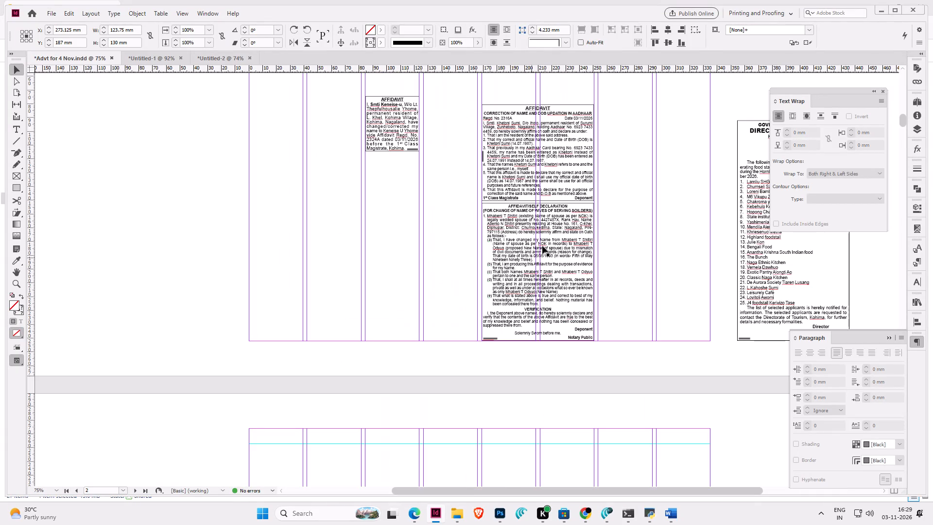
drag(626, 156, 555, 247)
scroll(550, 249, up, 1)
ctrl+scroll(550, 249, down, 2)
alt+scroll(550, 249, down, 1)
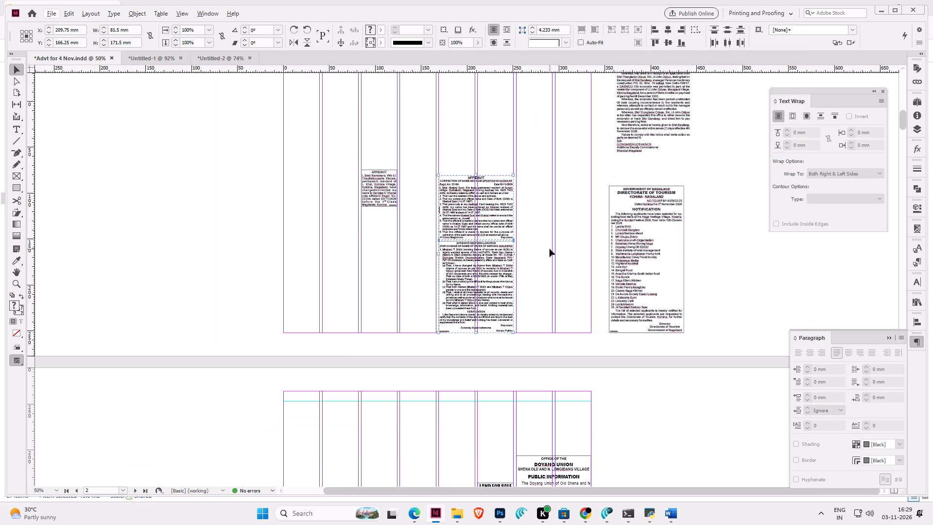
scroll(550, 249, up, 6)
scroll(550, 249, down, 7)
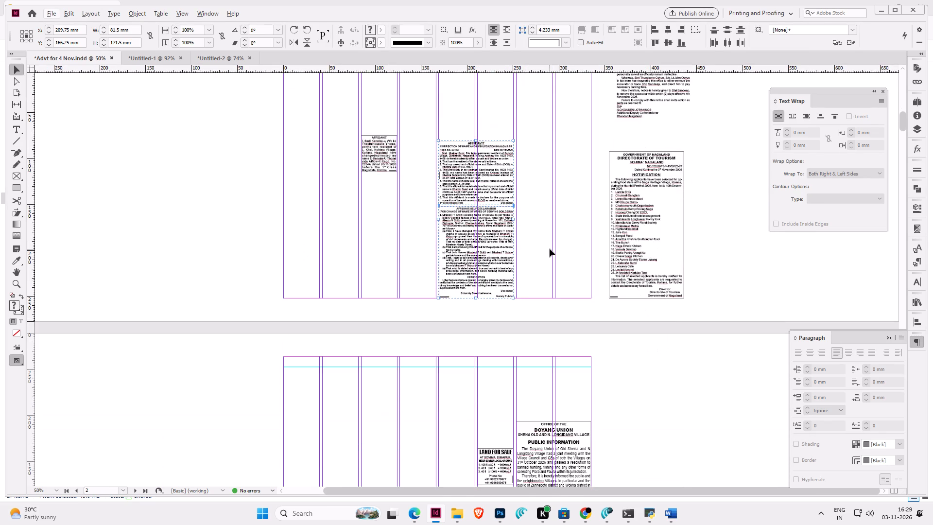
scroll(550, 249, down, 3)
drag(501, 135, 392, 405)
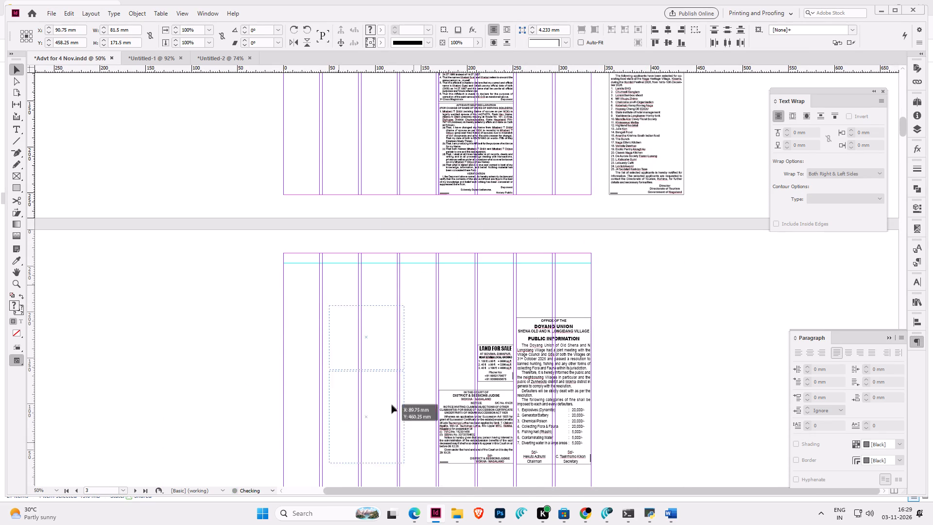
drag(392, 405, 414, 418)
scroll(430, 408, down, 1)
shift+click(475, 405)
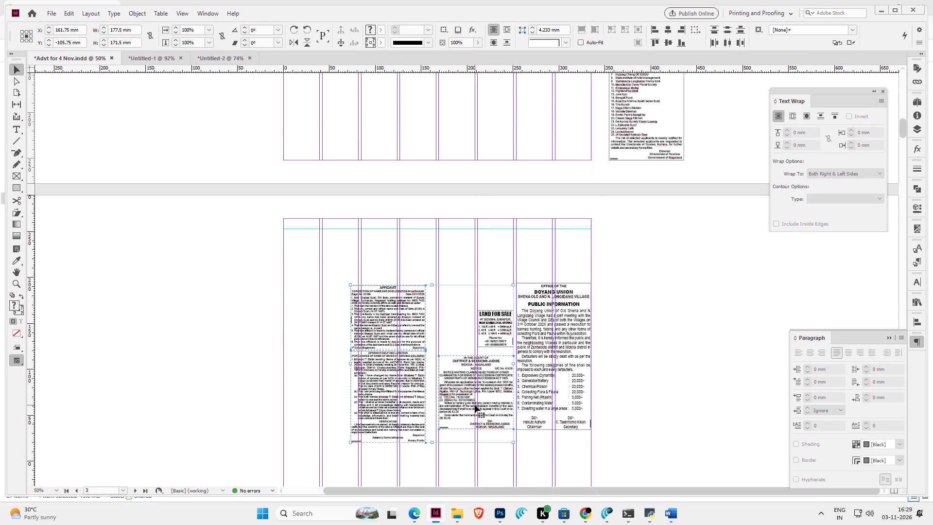
key(ctrl+x)
Paste the three notices on page 4 and place the District & Sessions Judge notice at the foot of the last two columns.
scroll(475, 405, down, 12)
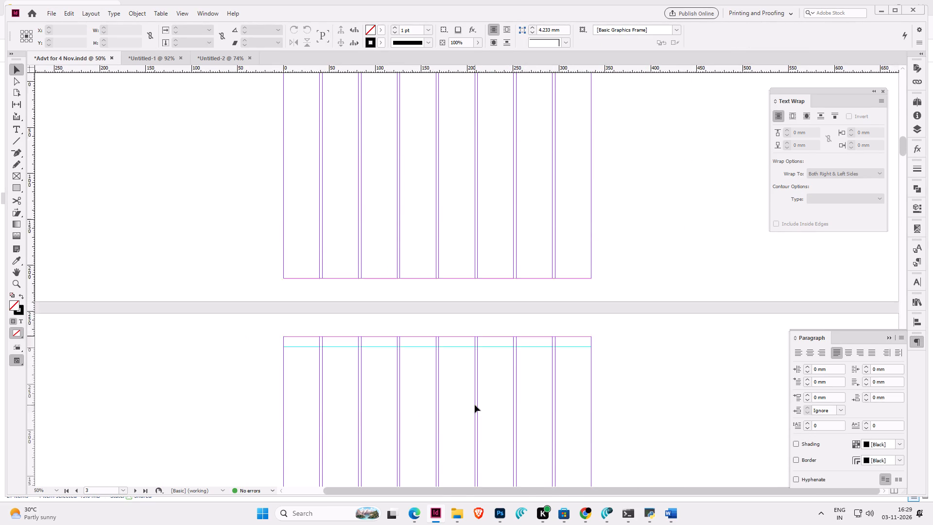
scroll(475, 405, down, 9)
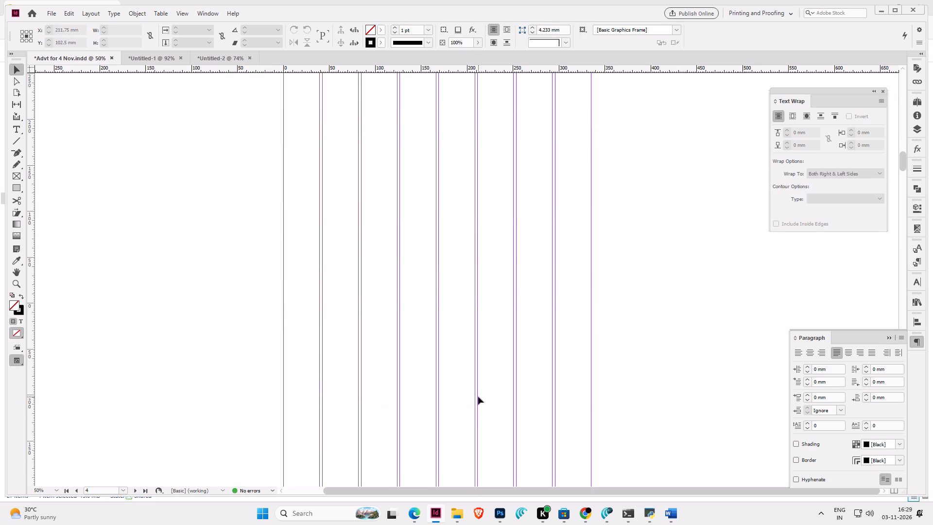
scroll(478, 397, down, 1)
click(488, 353)
key(ctrl+v)
click(525, 393)
alt+scroll(529, 411, up, 2)
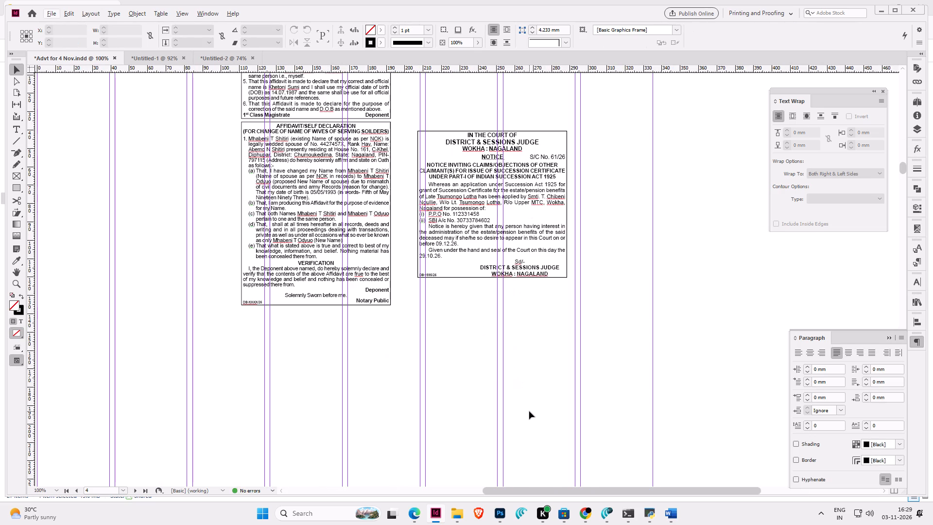
drag(455, 244, 515, 405)
scroll(515, 411, down, 2)
drag(556, 296, 580, 381)
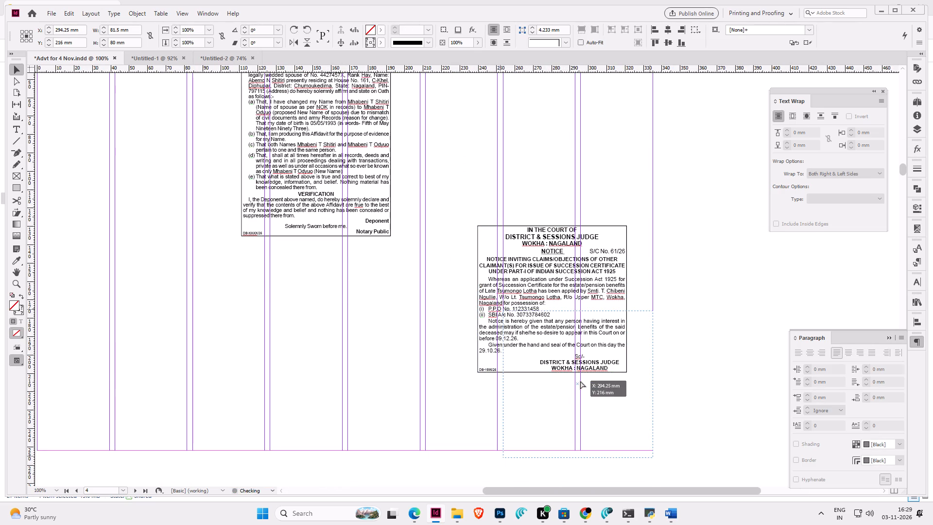
drag(580, 381, 580, 374)
click(580, 373)
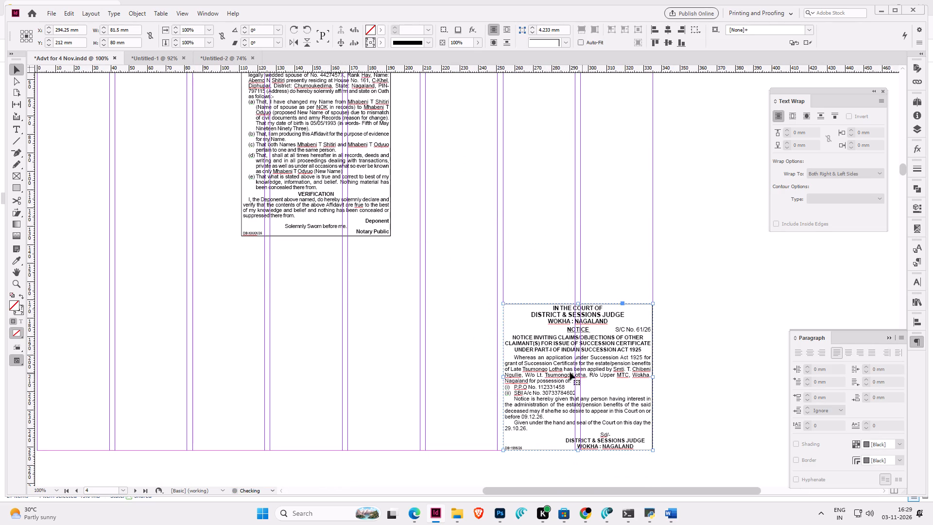
Place the self-declaration affidavit at the foot of page 4's fifth and sixth columns and the Aadhaar correction affidavit directly above the court notice.
drag(363, 231, 472, 444)
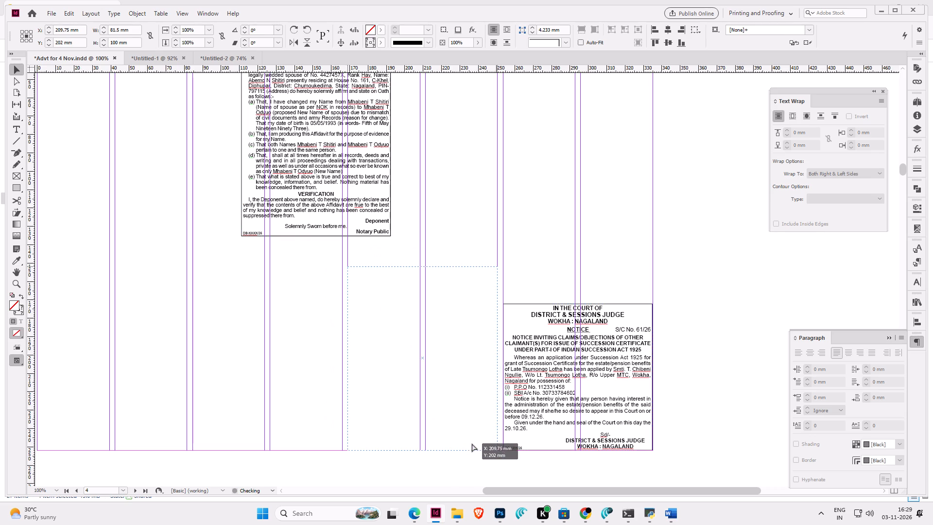
drag(472, 444, 471, 444)
scroll(470, 444, up, 3)
drag(351, 119, 614, 359)
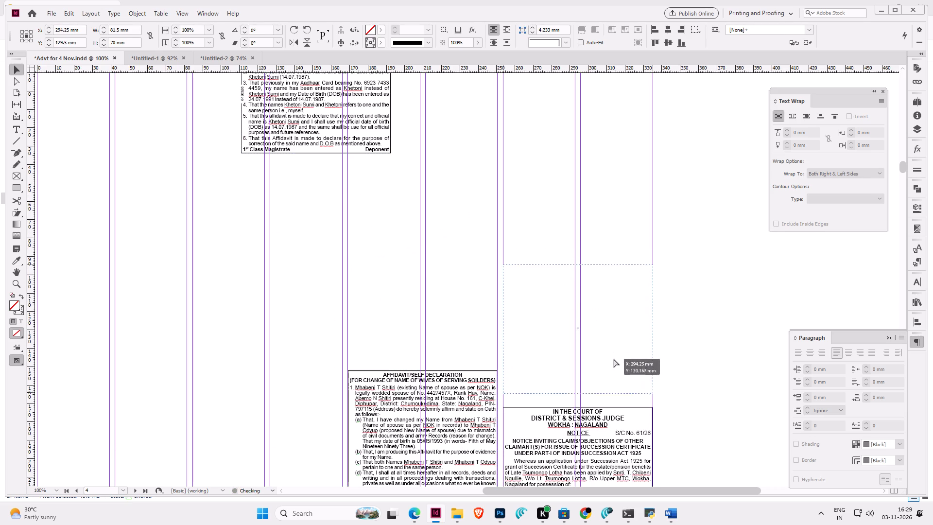
drag(614, 359, 613, 369)
alt+scroll(613, 369, down, 2)
Move the Doyang Union public information notice from page 3 to the foot of the last two columns on page 2.
scroll(613, 369, up, 7)
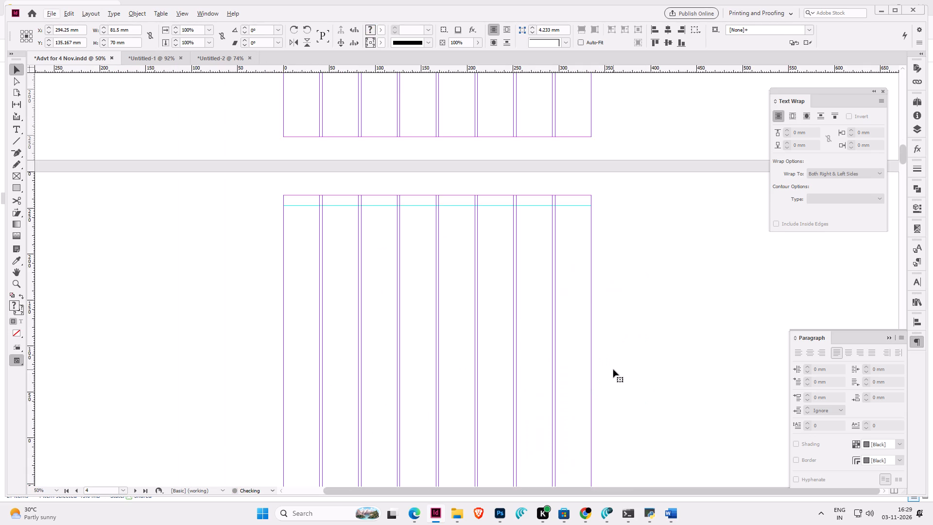
scroll(613, 369, up, 12)
click(573, 264)
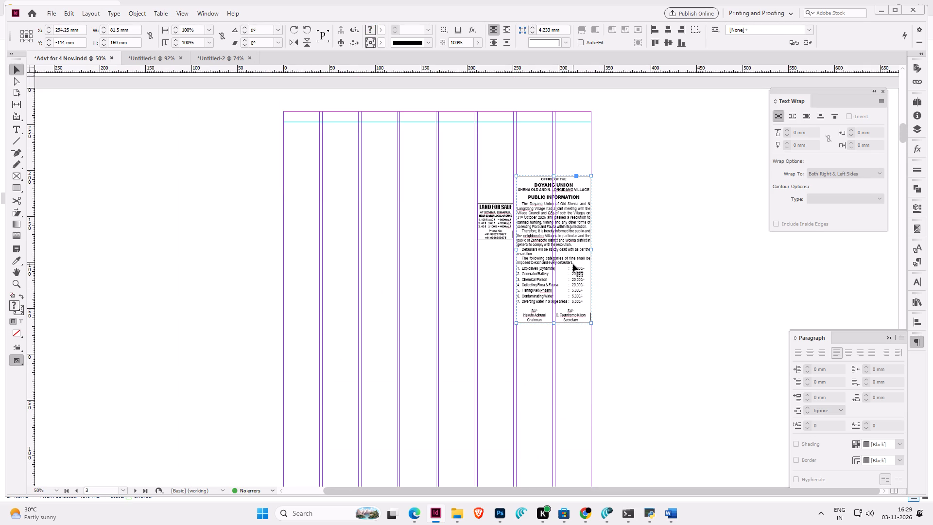
key(ctrl+x)
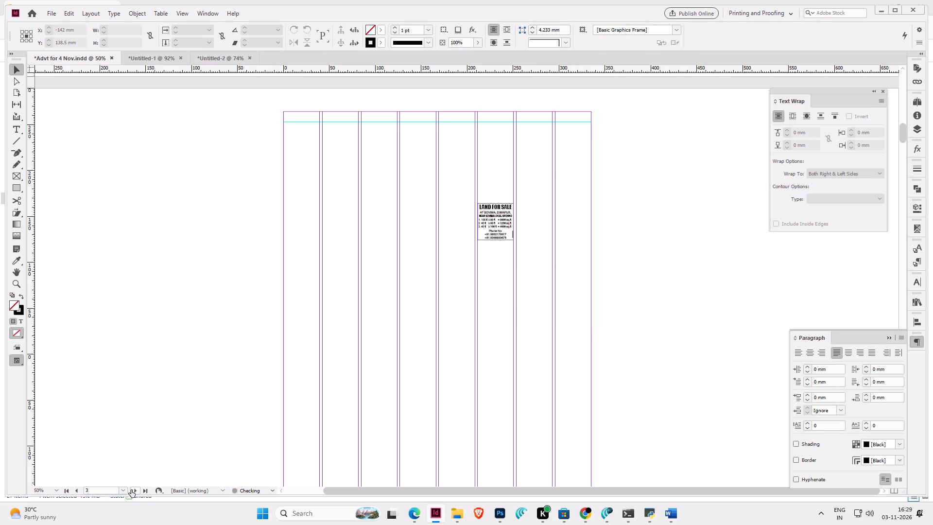
click(123, 492)
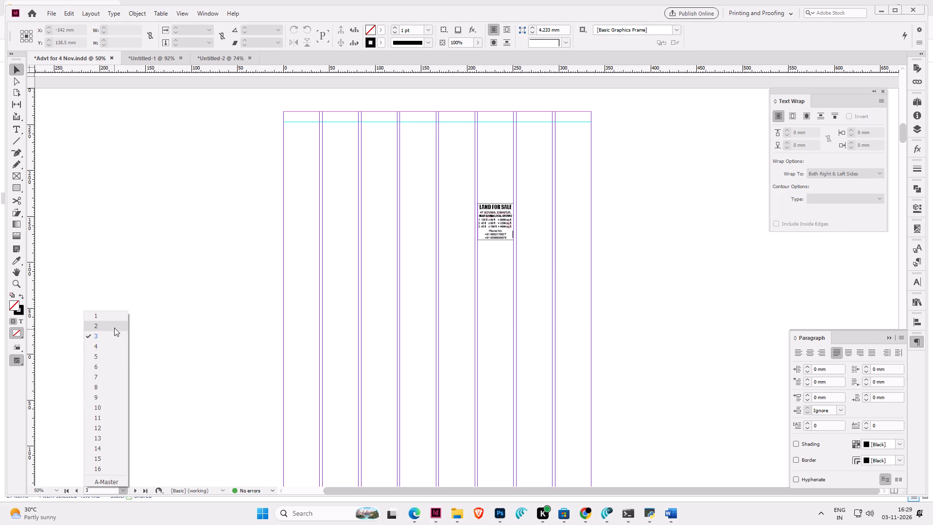
click(424, 388)
scroll(424, 388, down, 1)
scroll(424, 385, up, 11)
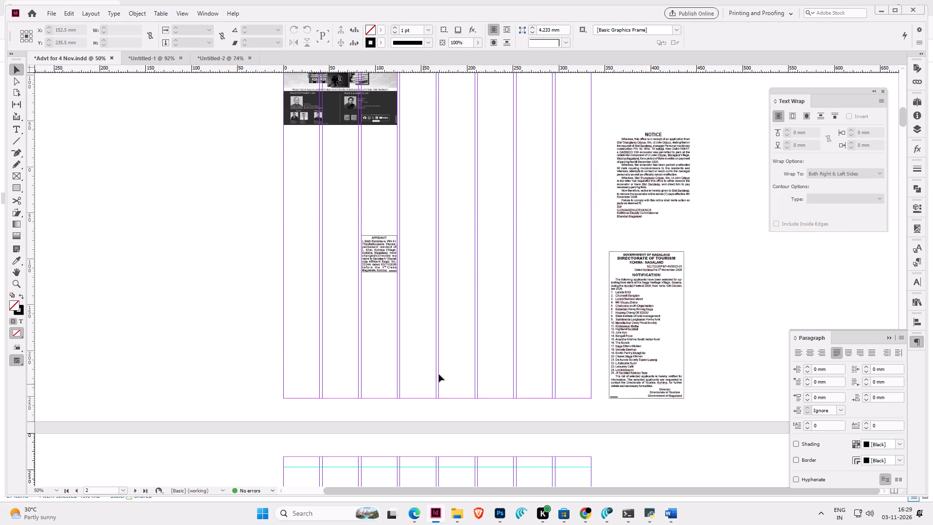
click(495, 342)
key(ctrl+v)
drag(477, 272, 563, 346)
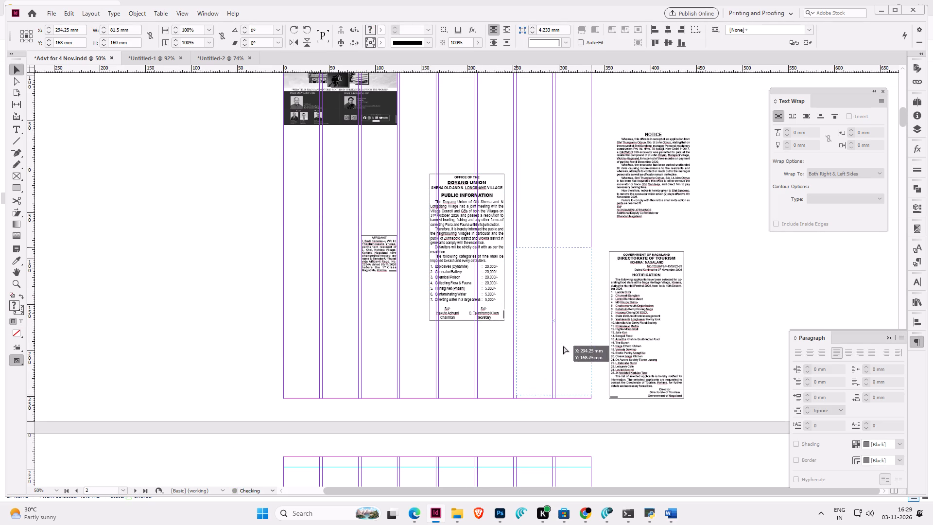
drag(563, 346, 564, 348)
Move the Tetso College ad further down page 2, overhanging the left margin beside the small affidavit.
scroll(558, 349, up, 3)
drag(356, 202, 302, 348)
Cut the Tokhü Emong festival ad from the top of page 2.
scroll(441, 306, up, 2)
click(543, 233)
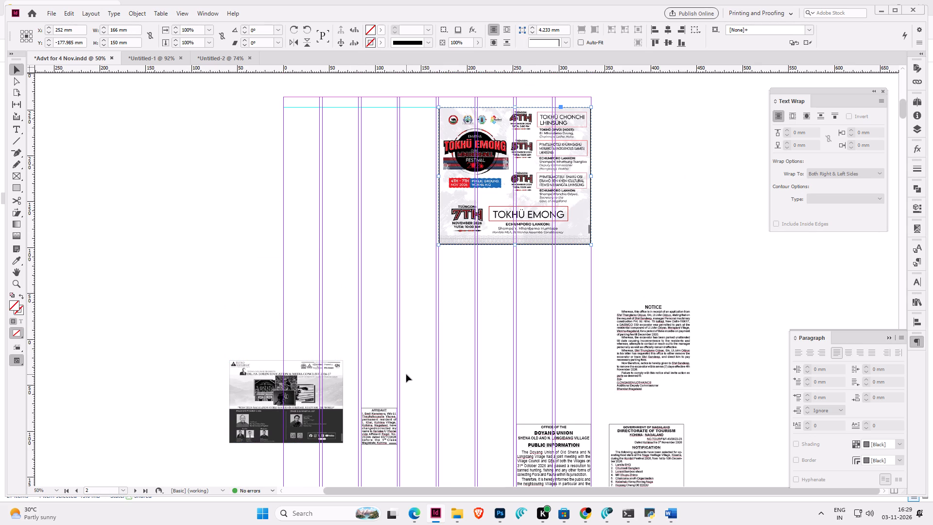
key(ctrl+x)
Delete the ads at the foot of page 7's right-hand columns.
alt+scroll(461, 381, down, 10)
scroll(461, 381, up, 1)
scroll(462, 382, down, 8)
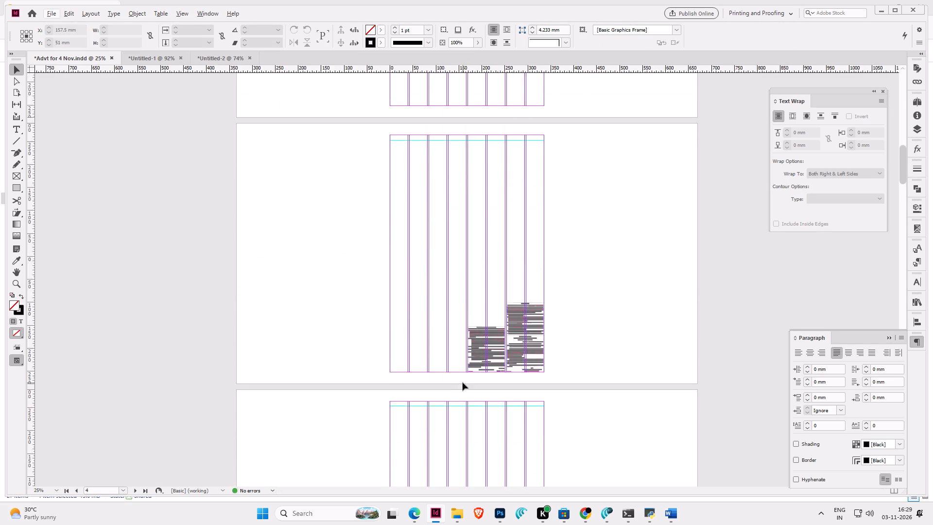
scroll(463, 383, down, 14)
scroll(463, 383, down, 13)
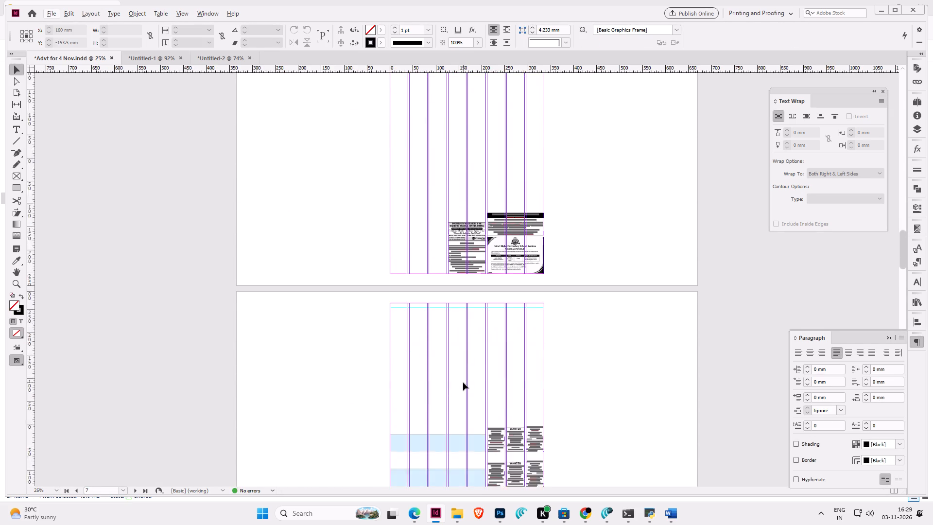
scroll(463, 383, up, 1)
drag(583, 193, 468, 293)
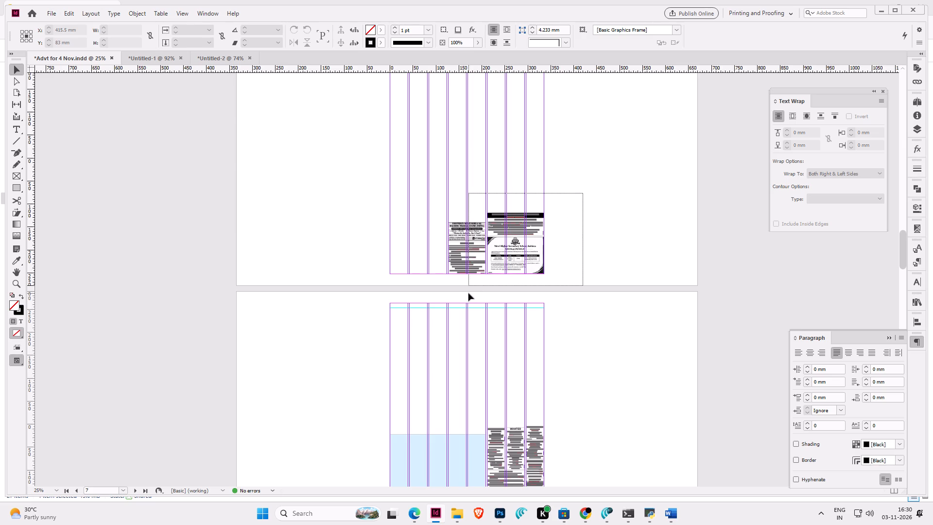
drag(468, 293, 468, 293)
key(Delete)
Delete the Wanted notices and other ads in the last three columns of page 8.
scroll(480, 291, down, 4)
drag(582, 249, 550, 341)
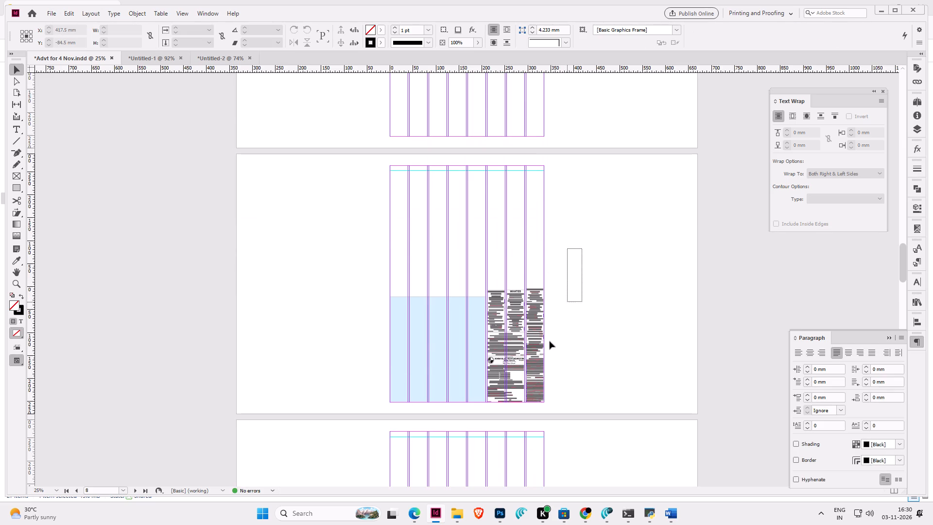
drag(550, 341, 494, 428)
key(Delete)
Delete the death anniversary and other portrait notices from the lower half of page 9.
scroll(505, 411, down, 6)
drag(584, 307, 463, 451)
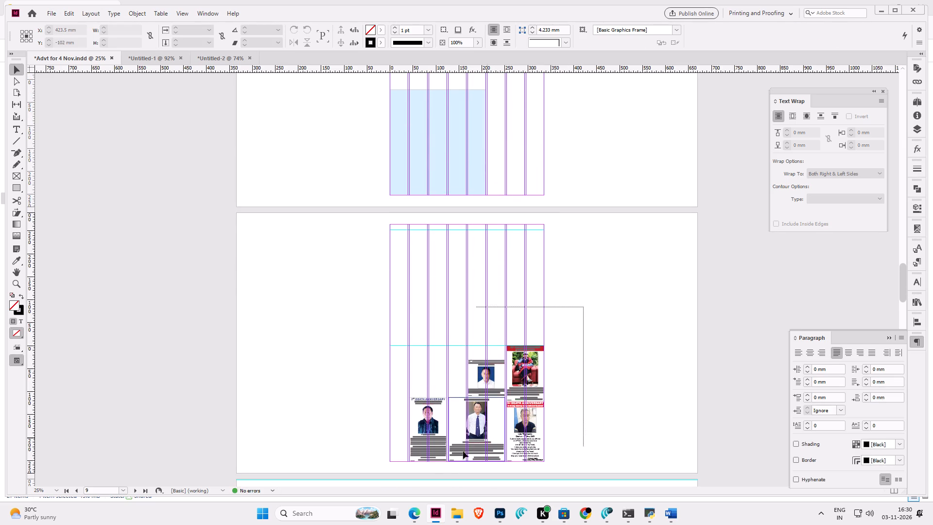
drag(463, 451, 437, 461)
key(Delete)
Delete the admission ad and all the portrait notices from page 10.
scroll(453, 439, down, 9)
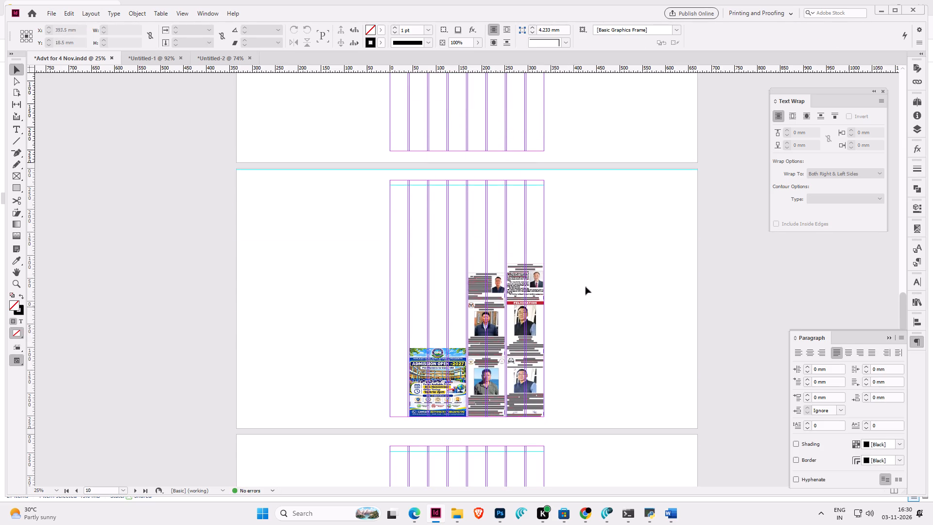
drag(602, 256, 402, 447)
key(Delete)
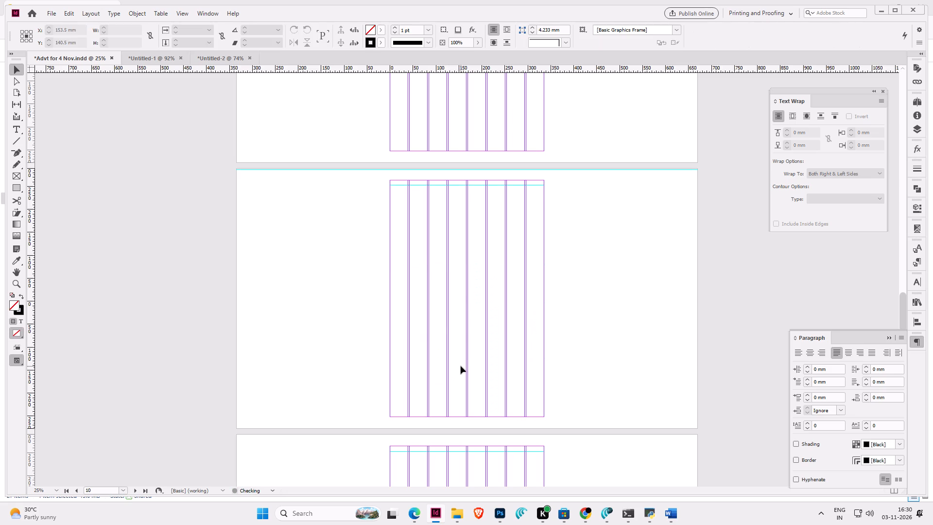
Paste the Tokhü Emong festival ad on page 10 and place it at the foot of the last four columns.
click(461, 366)
key(ctrl+v)
alt+scroll(486, 351, up, 2)
scroll(488, 345, down, 5)
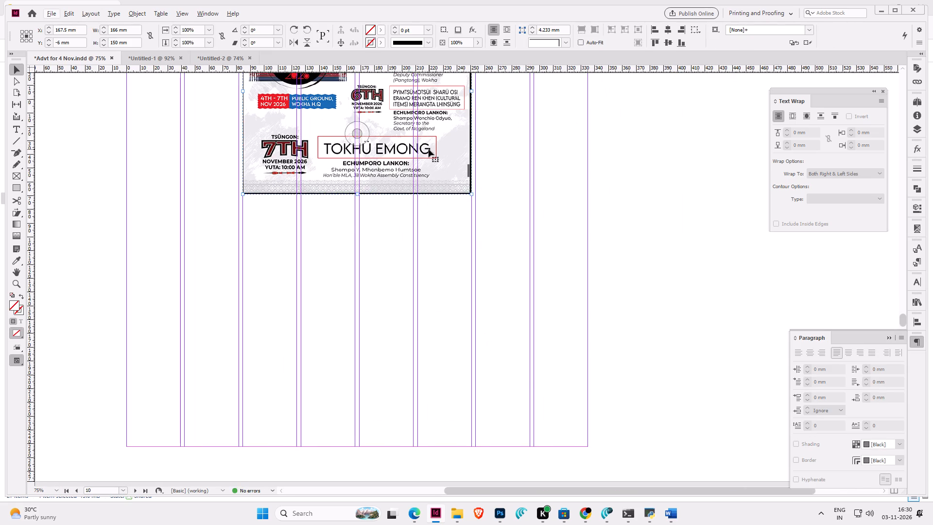
drag(429, 150, 544, 404)
key(alt+grave)
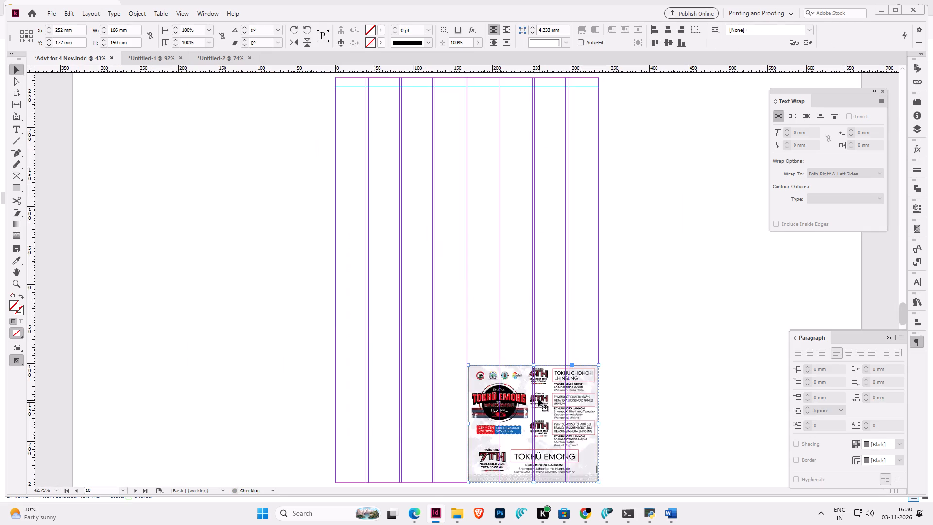
Delete the three stacked felicitation notices from the last two columns of page 11.
scroll(537, 397, down, 10)
scroll(537, 397, up, 4)
scroll(537, 397, down, 8)
drag(639, 238, 627, 261)
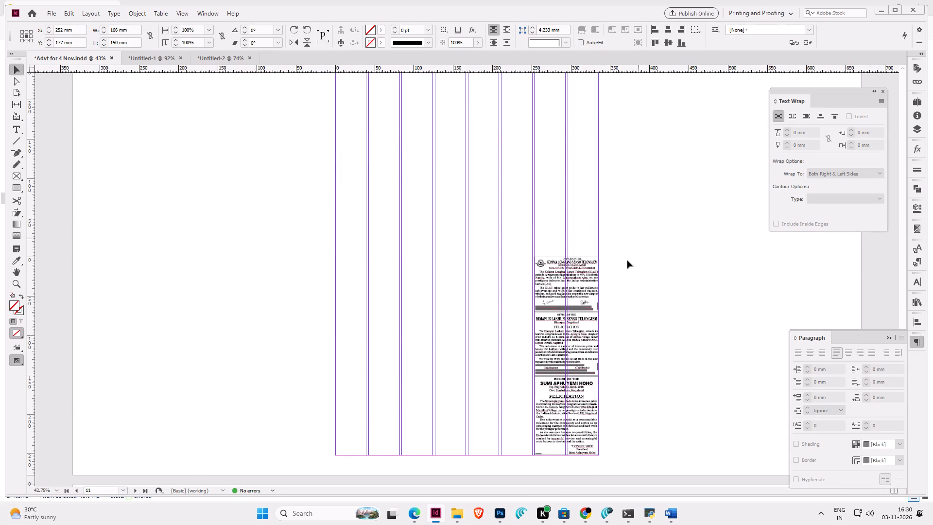
drag(627, 261, 562, 420)
key(Delete)
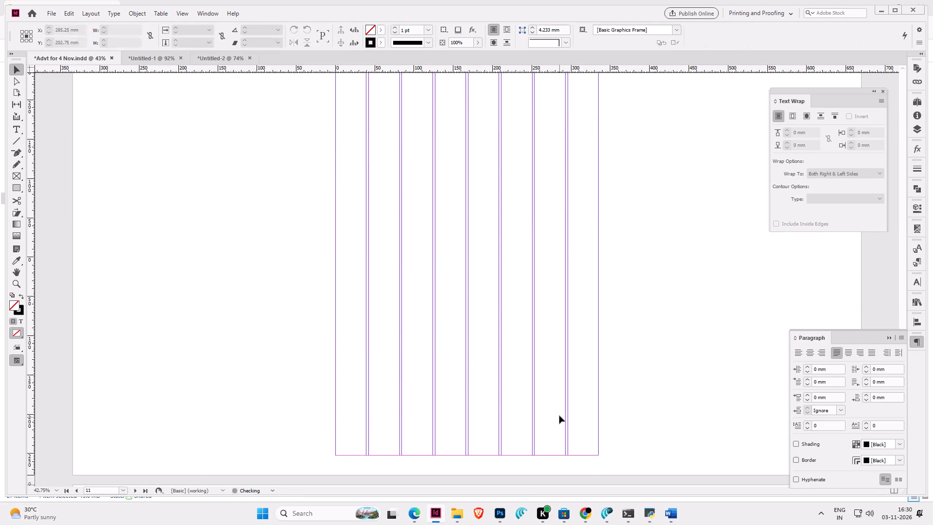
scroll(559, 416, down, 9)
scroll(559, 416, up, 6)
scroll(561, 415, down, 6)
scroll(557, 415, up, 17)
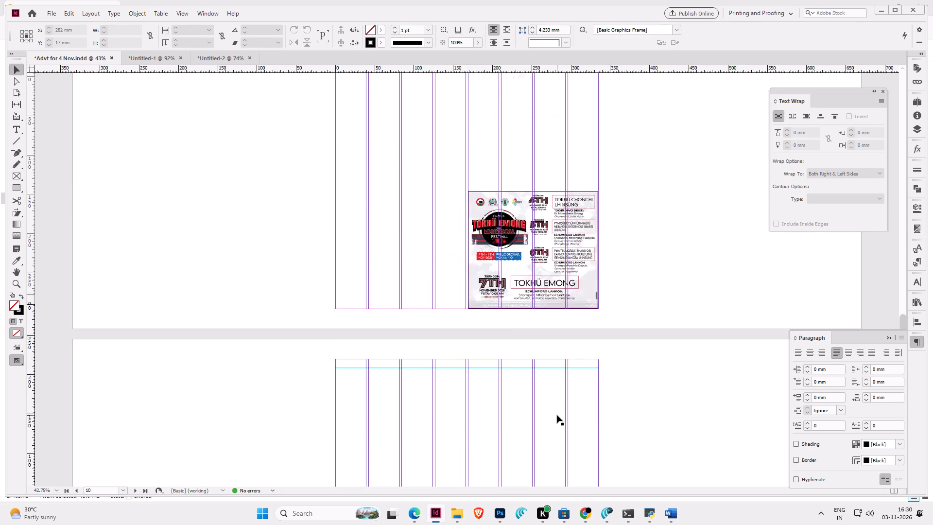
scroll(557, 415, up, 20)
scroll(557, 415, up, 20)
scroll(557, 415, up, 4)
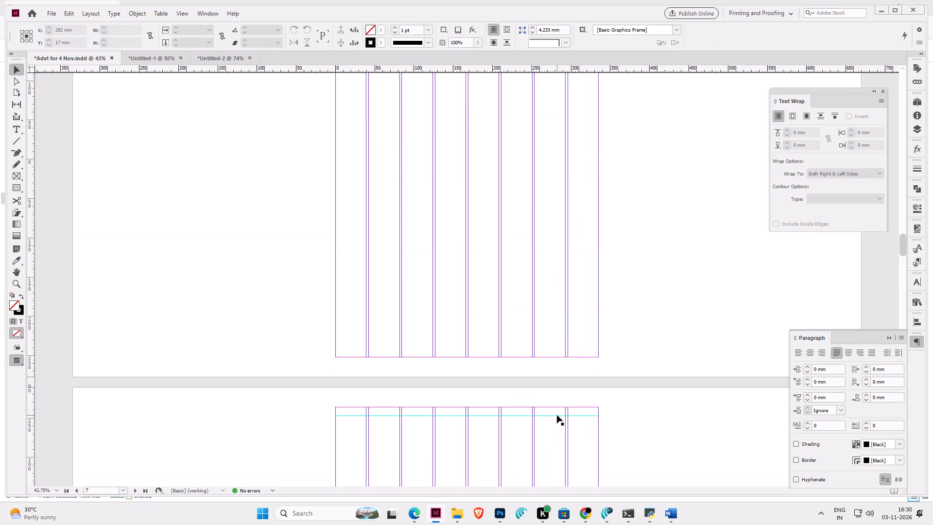
Move the single-column Affidavit ad from page 2 to page 3, beside the Land for Sale ad.
scroll(557, 415, up, 20)
scroll(557, 415, up, 9)
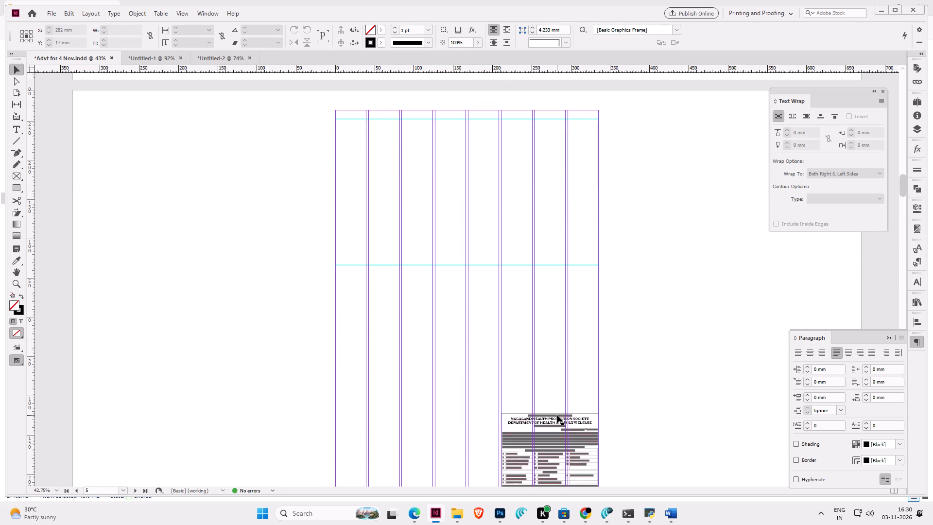
scroll(557, 415, up, 6)
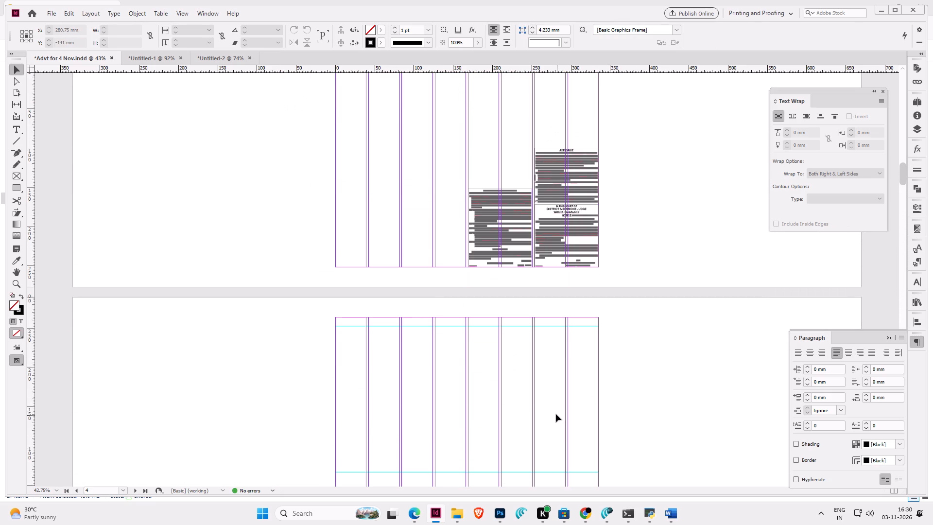
scroll(553, 413, up, 20)
scroll(553, 413, up, 7)
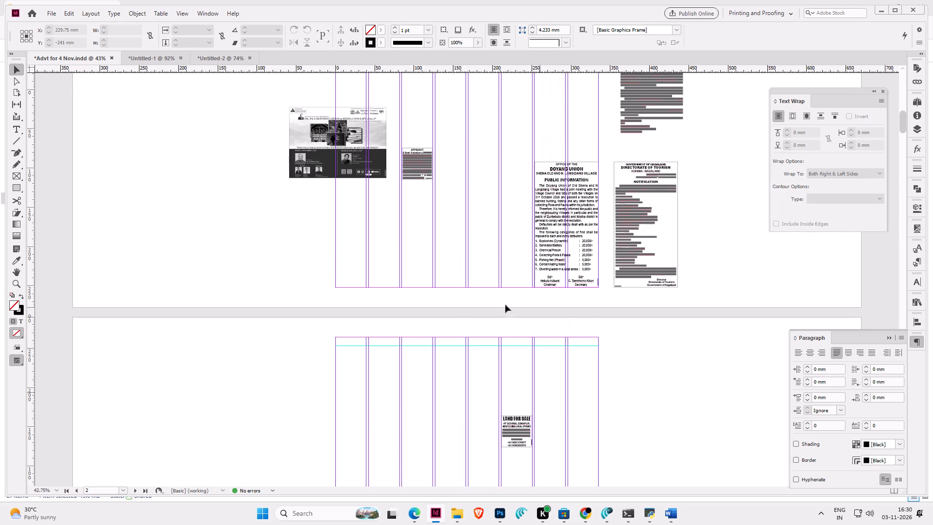
drag(430, 163, 492, 424)
Cut the Affidavit and Land for Sale ads together from page 3 and paste them on page 8.
drag(518, 383, 489, 433)
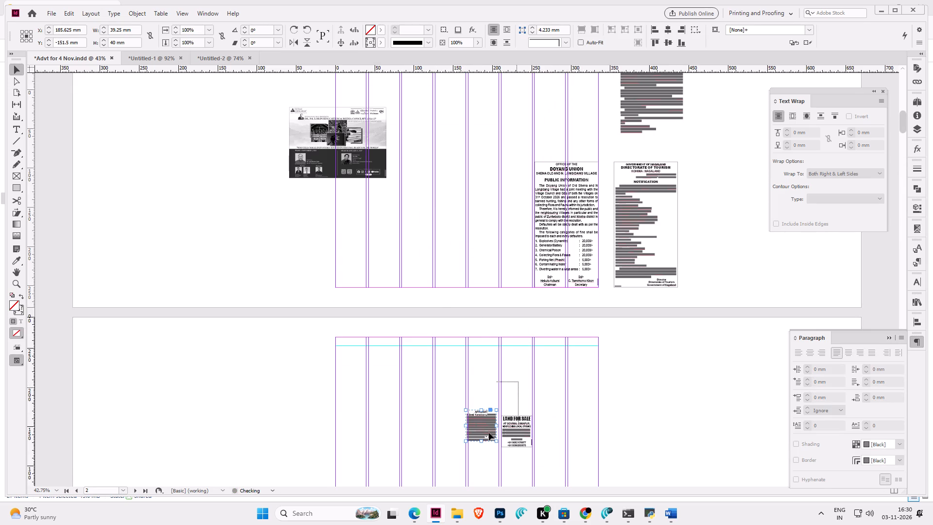
drag(489, 433, 475, 453)
key(ctrl+x)
click(124, 489)
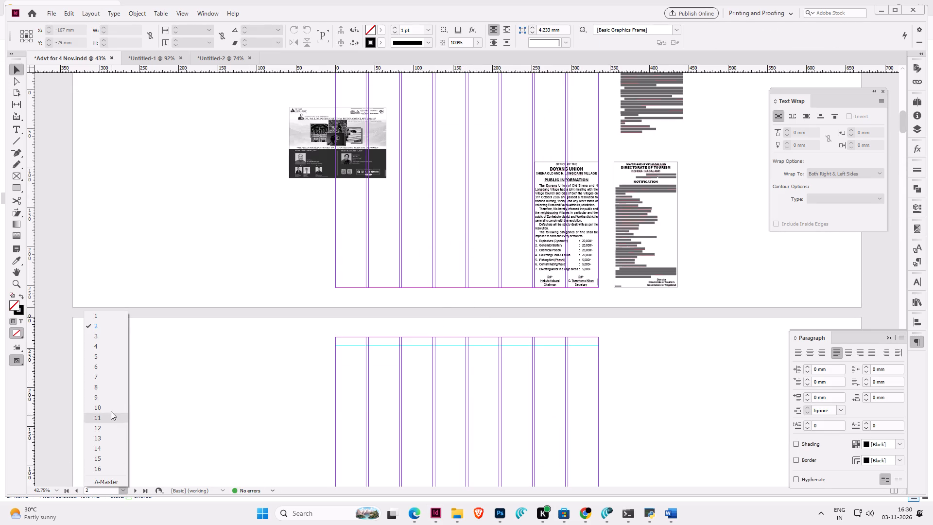
click(111, 387)
scroll(302, 374, down, 3)
scroll(427, 362, up, 7)
click(552, 345)
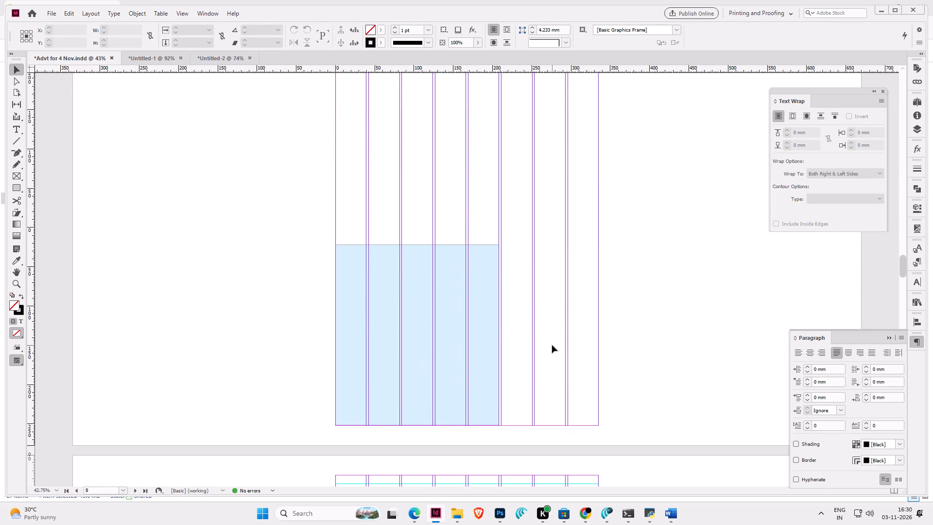
key(ctrl+v)
Move the "Who tells Nagaland's story?" event ad from page 2 to page 7, at the foot of the last three columns.
click(122, 488)
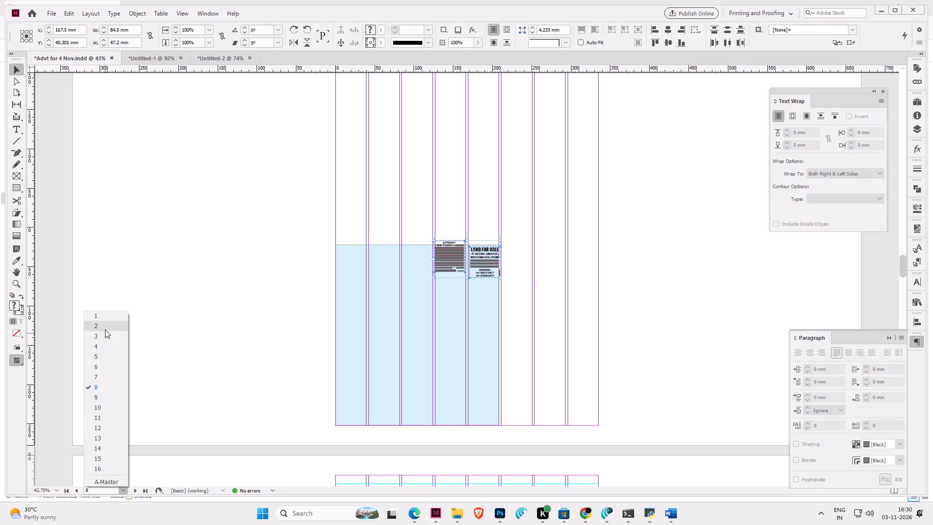
click(105, 329)
scroll(589, 327, up, 5)
scroll(589, 327, down, 4)
scroll(431, 340, down, 1)
click(380, 303)
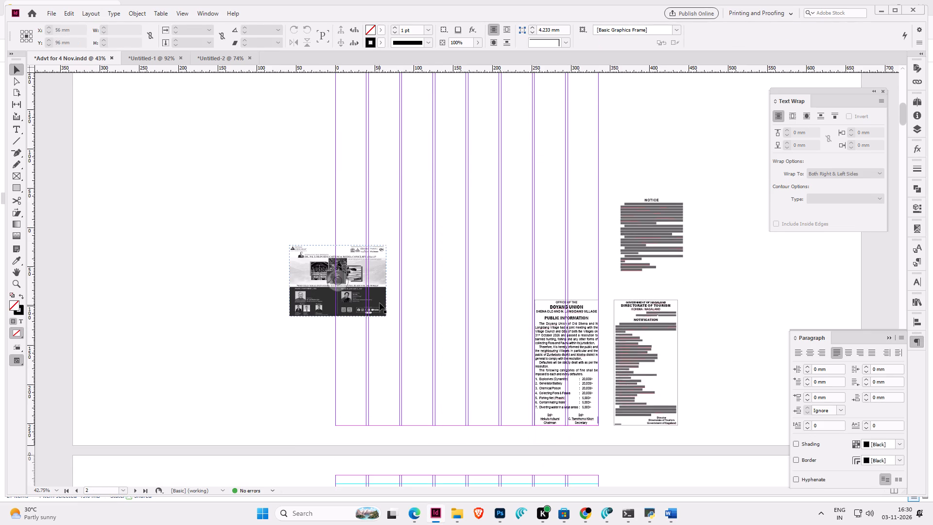
key(ctrl+x)
scroll(544, 348, down, 4)
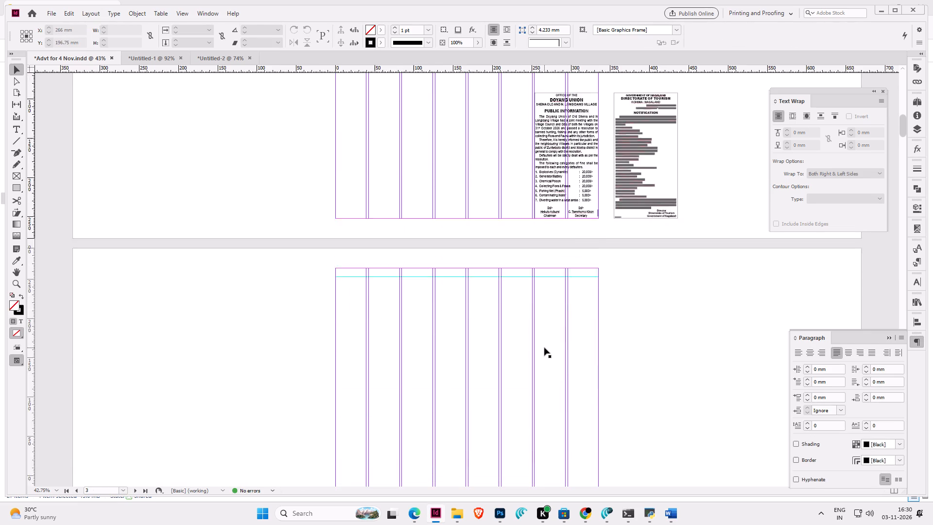
scroll(544, 348, down, 20)
scroll(544, 348, down, 14)
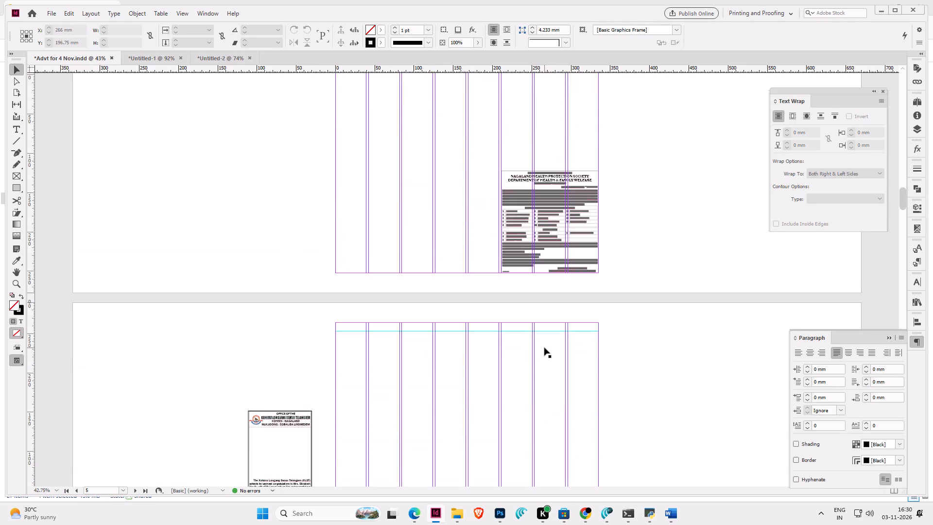
scroll(544, 348, down, 20)
scroll(544, 348, down, 9)
click(544, 348)
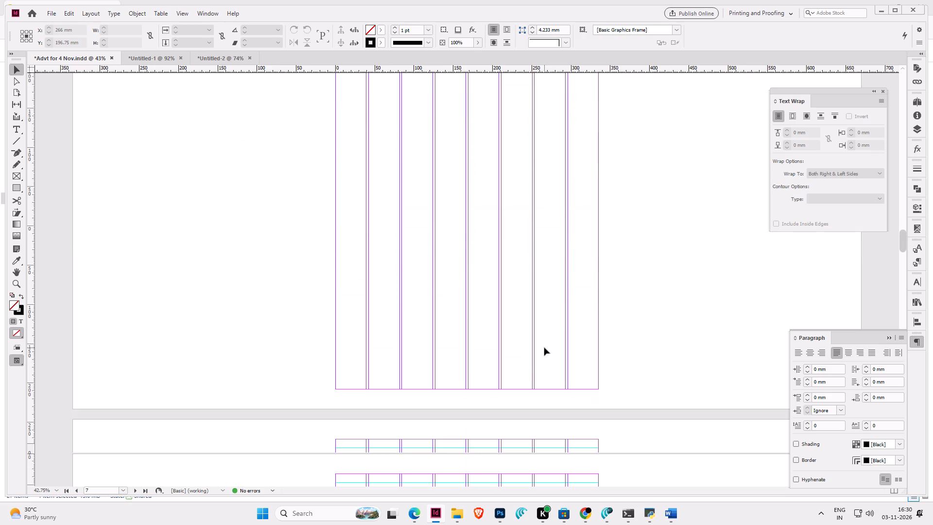
key(ctrl+v)
alt+scroll(543, 344, up, 3)
ctrl+scroll(541, 340, down, 1)
drag(450, 173, 573, 410)
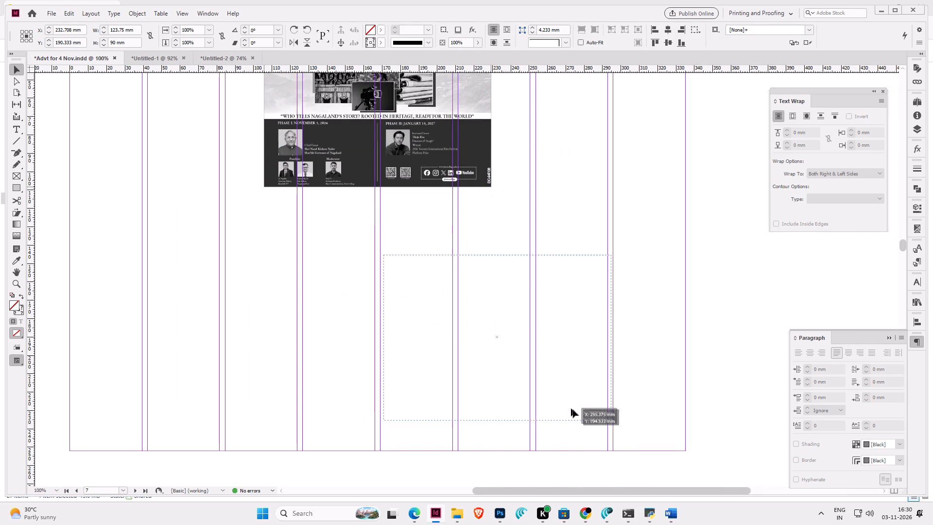
drag(573, 410, 643, 437)
key(alt+grave)
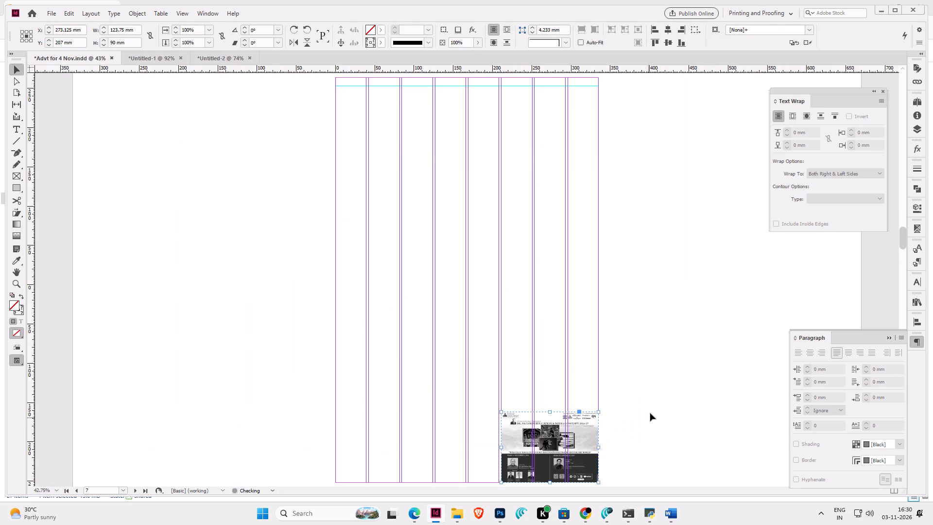
scroll(650, 413, up, 13)
scroll(656, 357, up, 2)
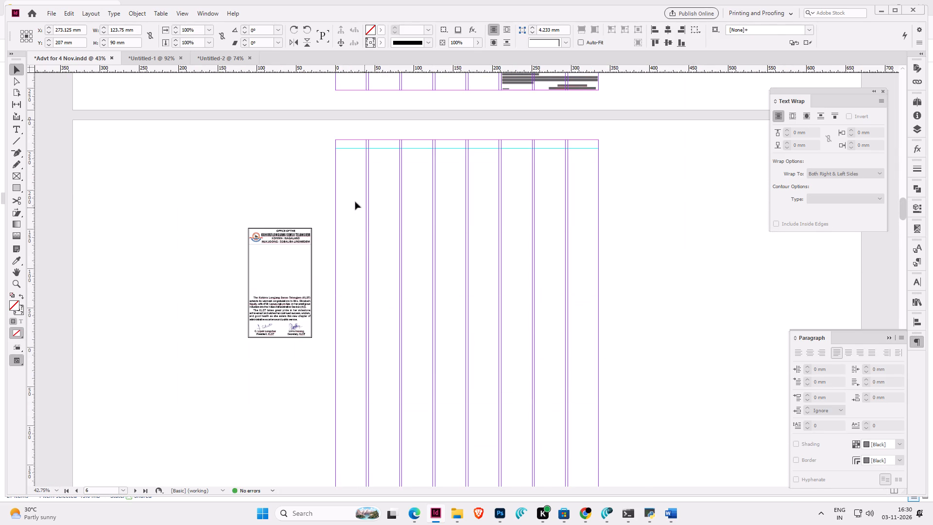
drag(310, 188, 215, 385)
key(Delete)
Examine the Notice and Directorate of Tourism ads on the pasteboard beside page 2.
scroll(661, 292, up, 3)
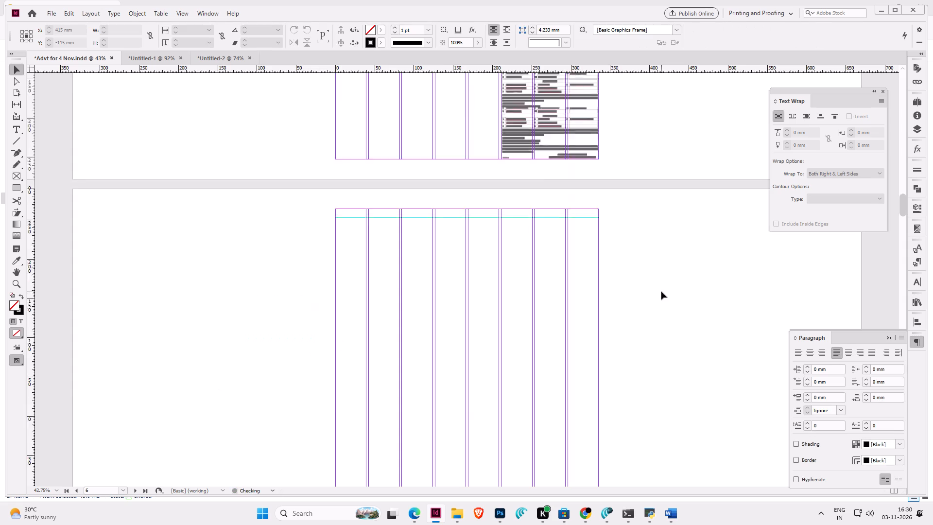
scroll(661, 292, up, 5)
scroll(661, 291, up, 20)
scroll(661, 291, up, 5)
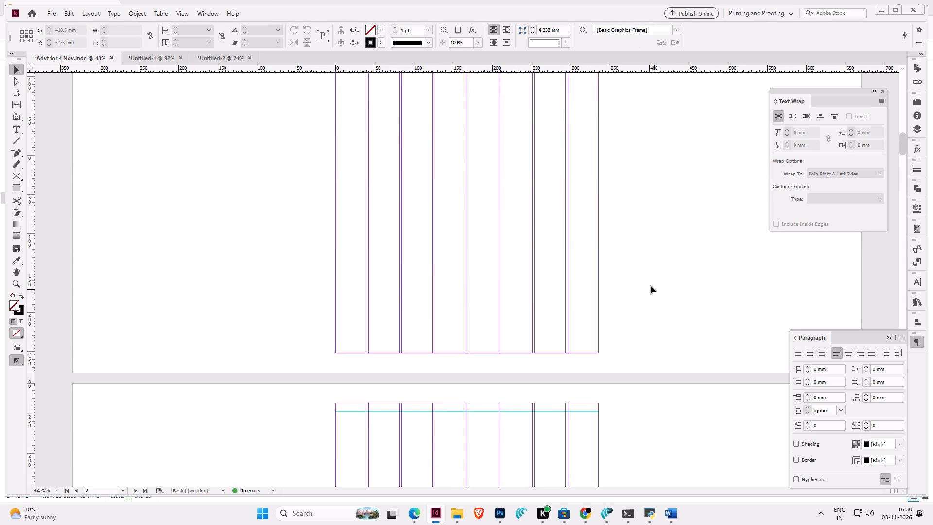
scroll(651, 286, up, 13)
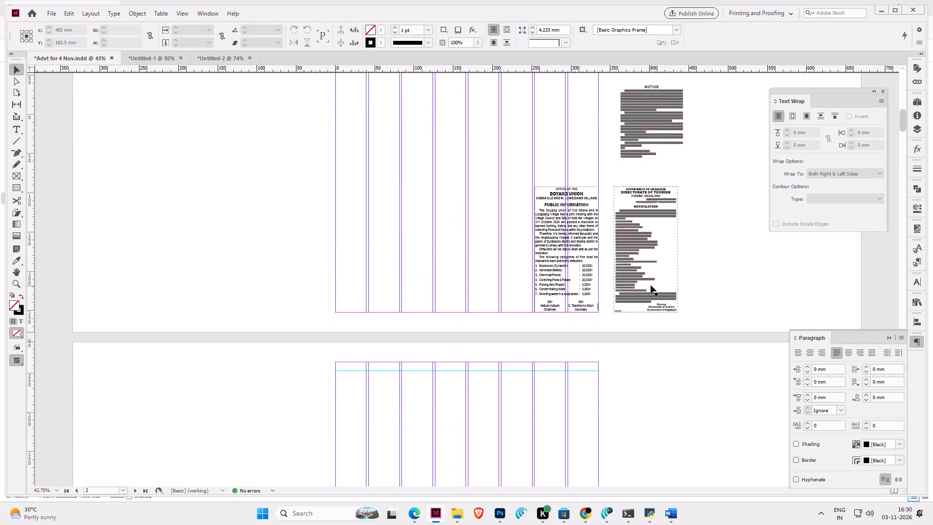
scroll(651, 285, up, 13)
scroll(652, 286, down, 9)
alt+scroll(652, 286, up, 2)
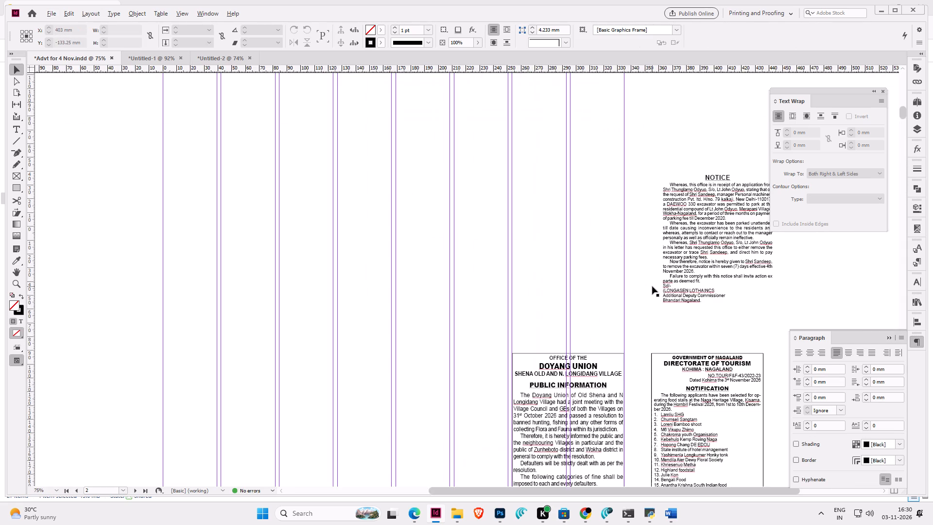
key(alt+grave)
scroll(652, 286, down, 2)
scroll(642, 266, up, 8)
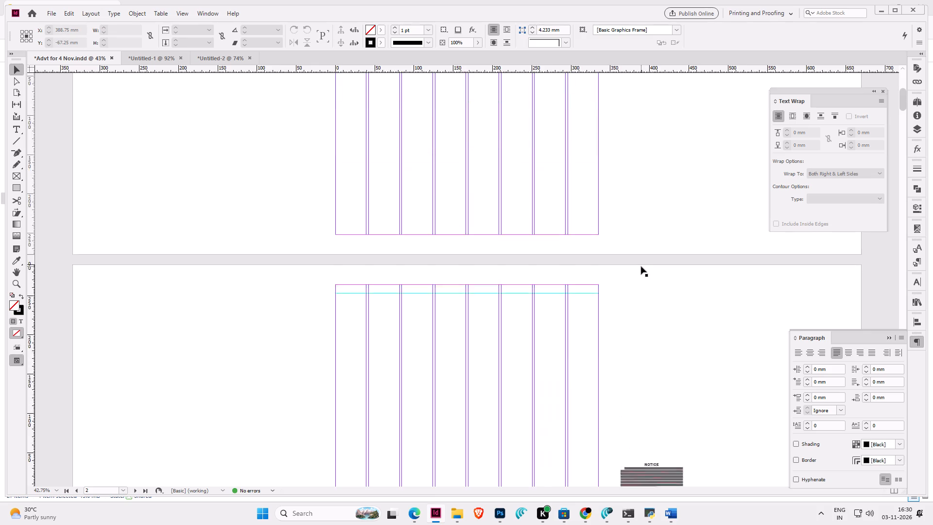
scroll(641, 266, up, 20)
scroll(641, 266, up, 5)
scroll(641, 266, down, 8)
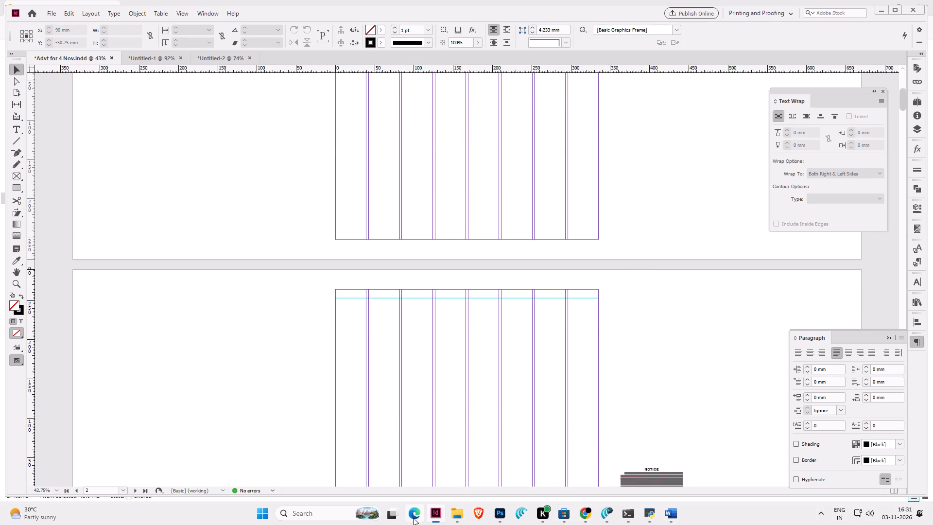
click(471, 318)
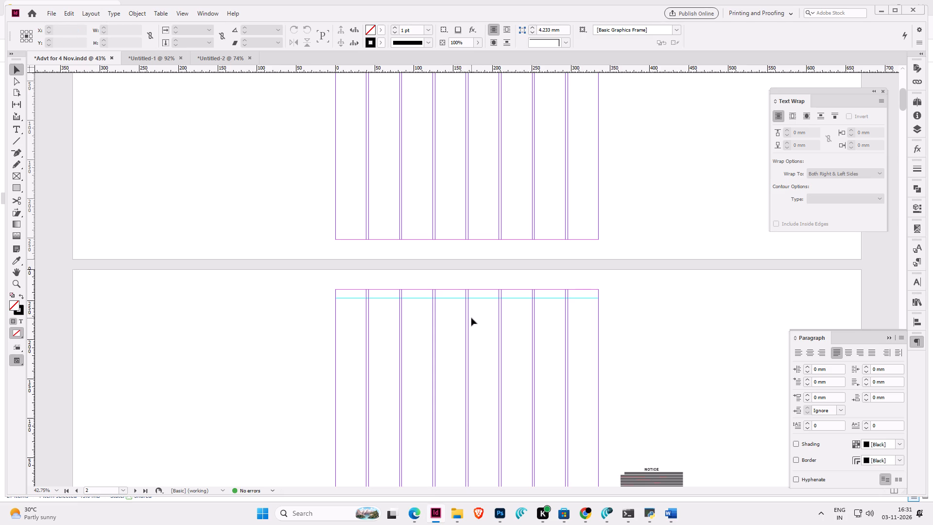
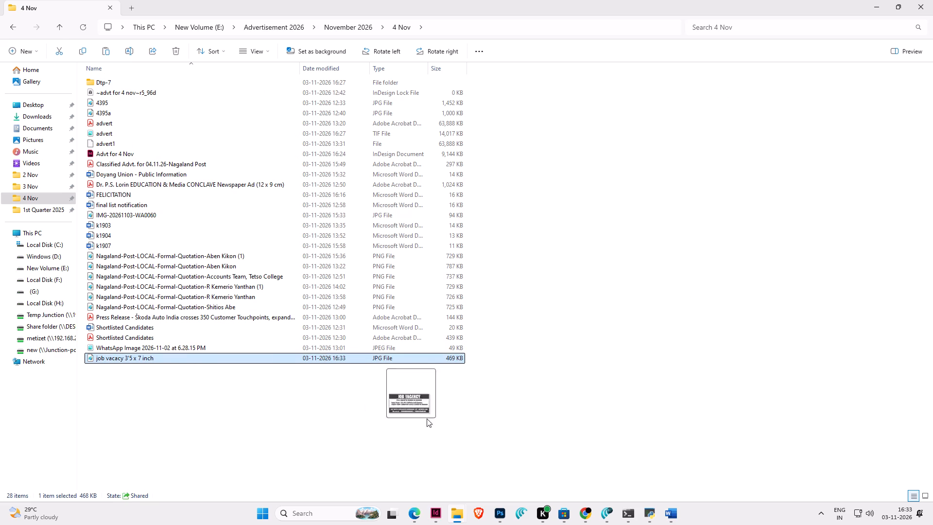
Open the "job vacancy 3'5 x 7 inch" image from the 4 Nov folder in Photoshop.
drag(427, 419, 452, 430)
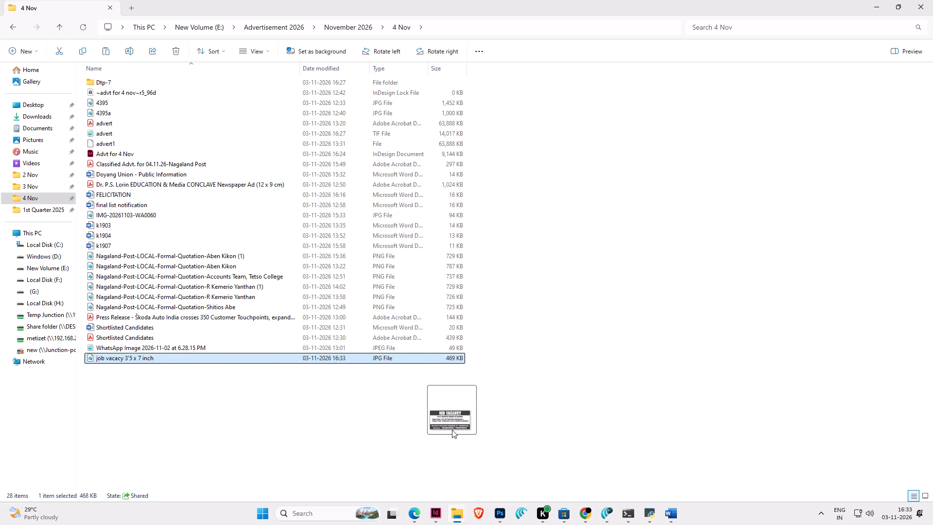
drag(452, 430, 482, 474)
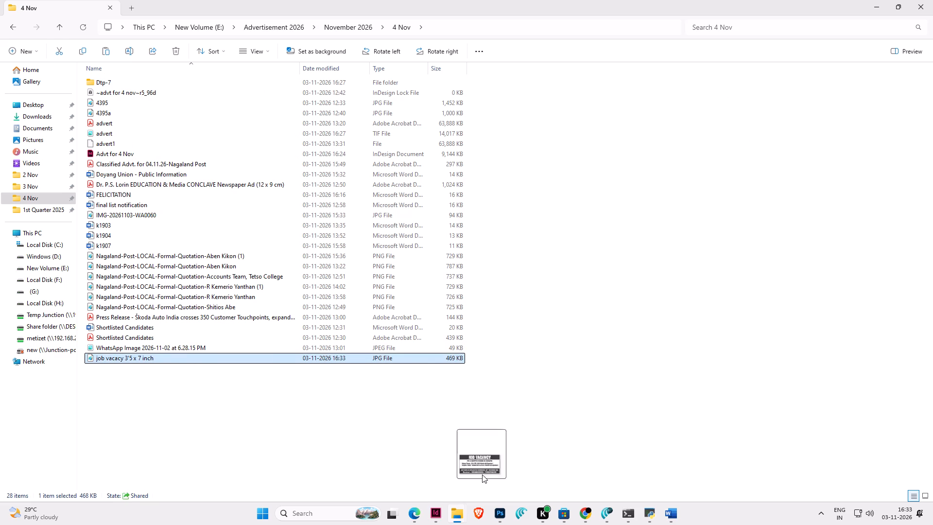
drag(482, 474, 471, 72)
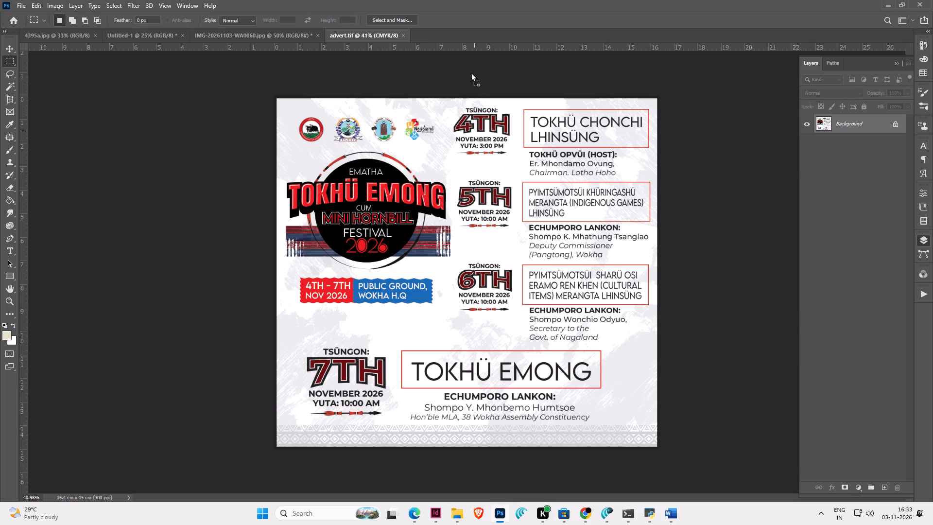
drag(471, 72, 471, 31)
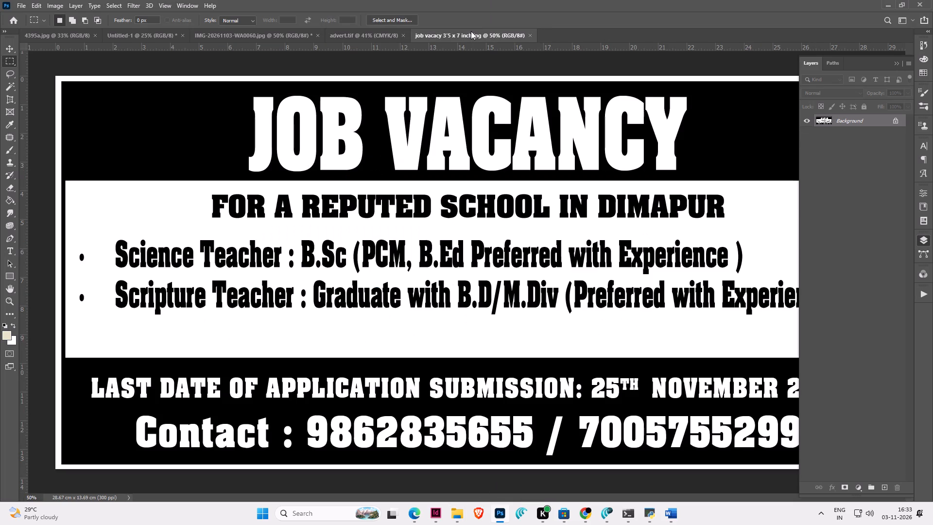
Move the school heading, both teacher lines and their bullets down slightly within the white panel of the Job Vacancy ad.
alt+scroll(392, 178, down, 3)
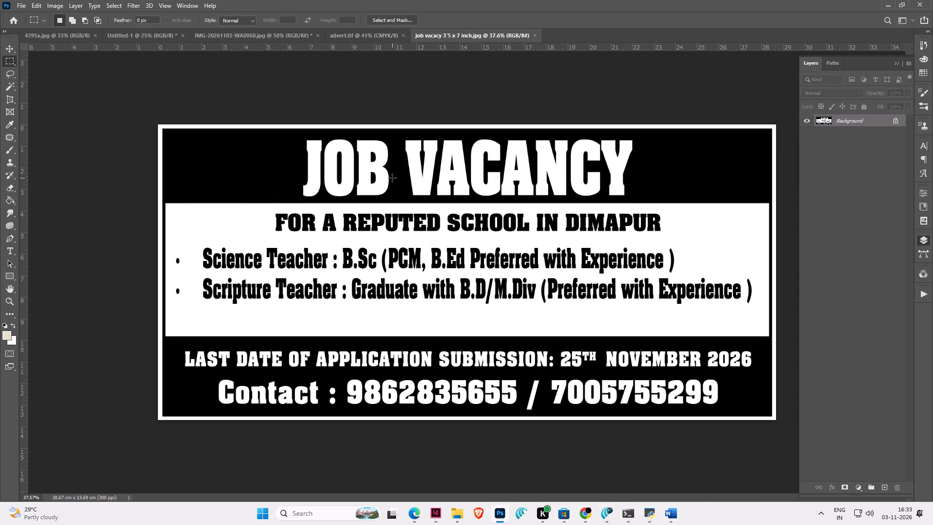
click(8, 62)
drag(170, 210, 651, 312)
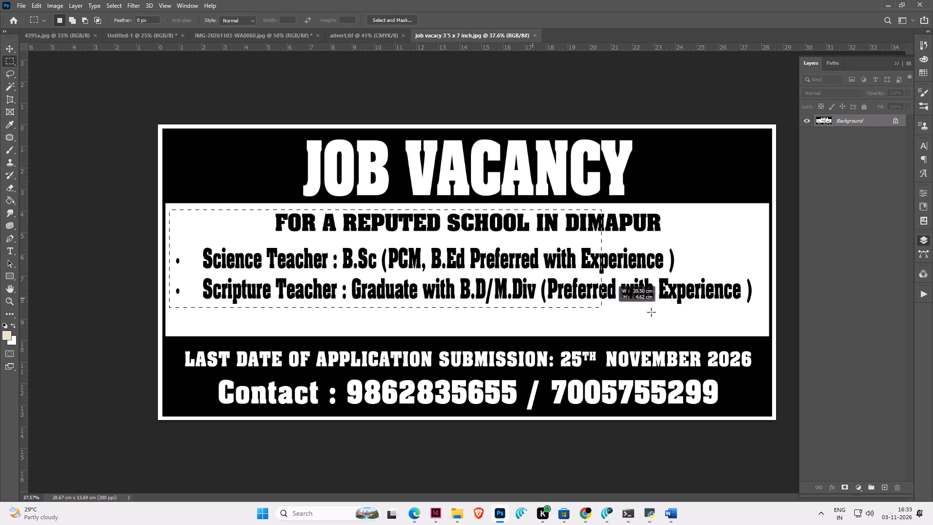
drag(651, 312, 755, 311)
click(4, 48)
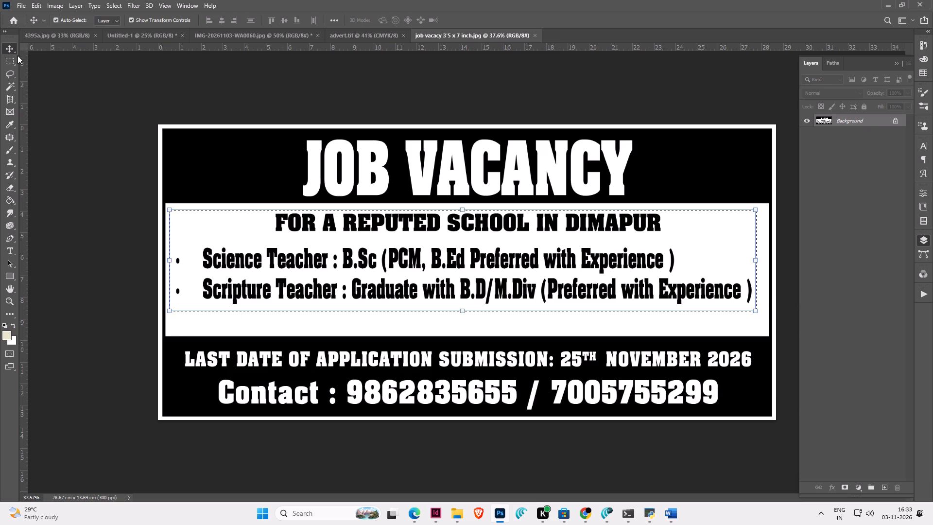
drag(397, 254, 397, 266)
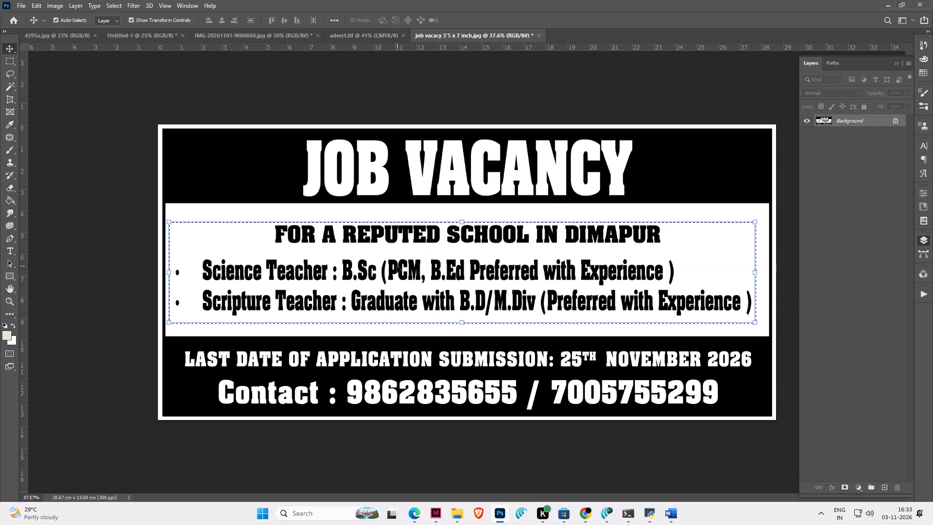
Widen the two bullet dots to about 131% and shift them 70 px further right, closer to the teacher lines.
click(7, 60)
click(193, 207)
drag(172, 220, 188, 284)
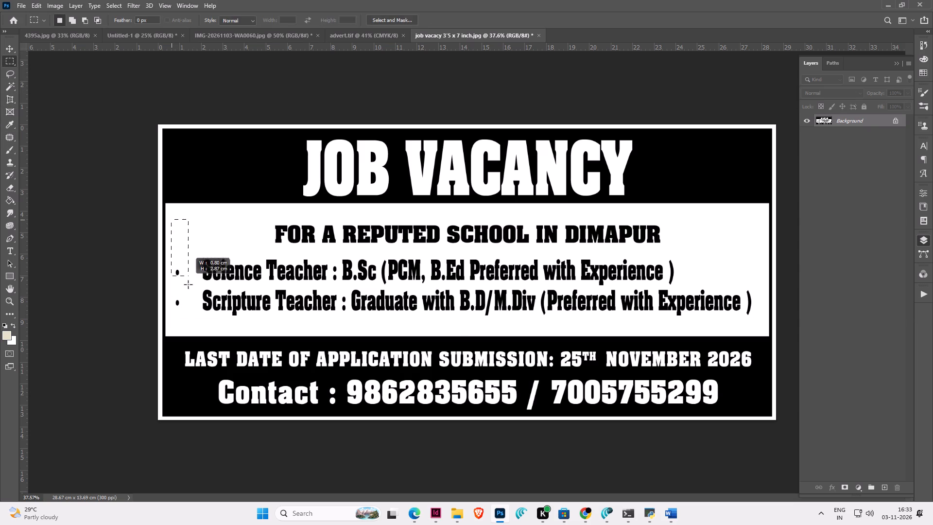
drag(188, 284, 182, 316)
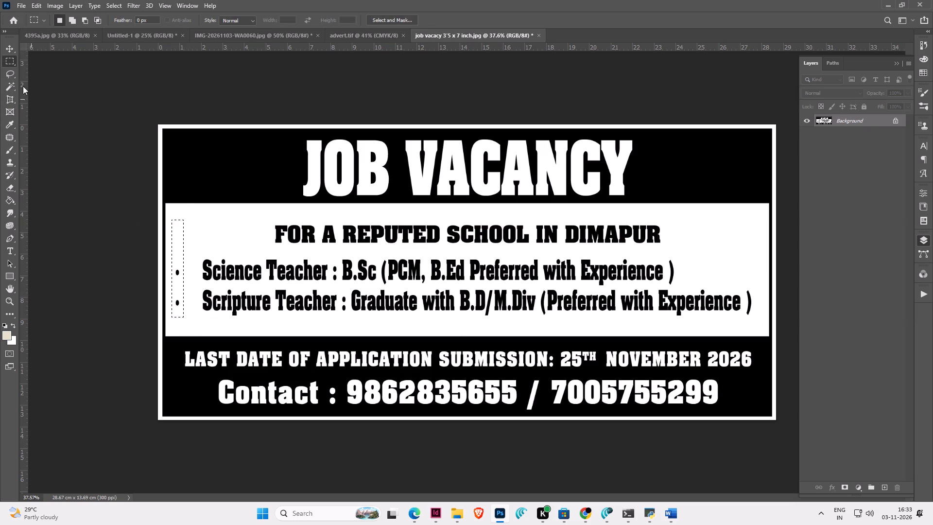
click(9, 45)
click(185, 270)
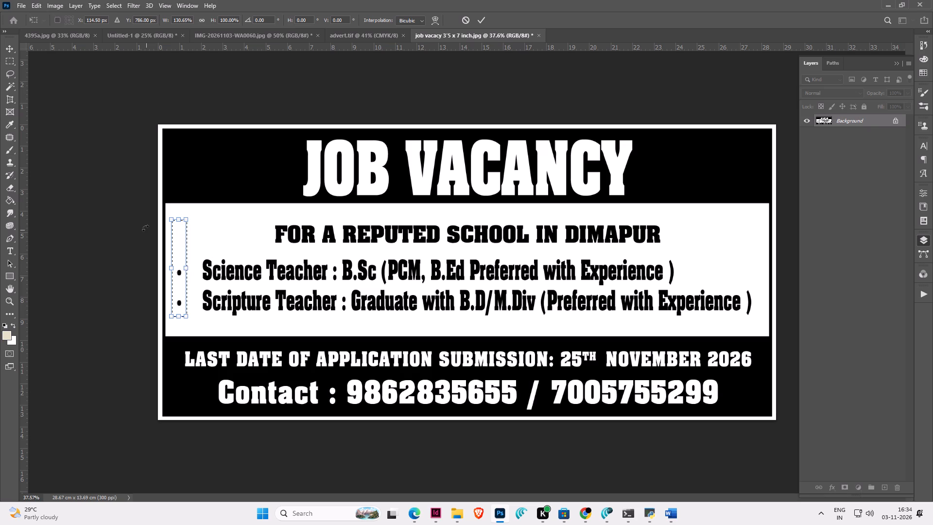
key(shift+Right)
key(shift+Right)
key(shift+Right)
key(shift+Right)
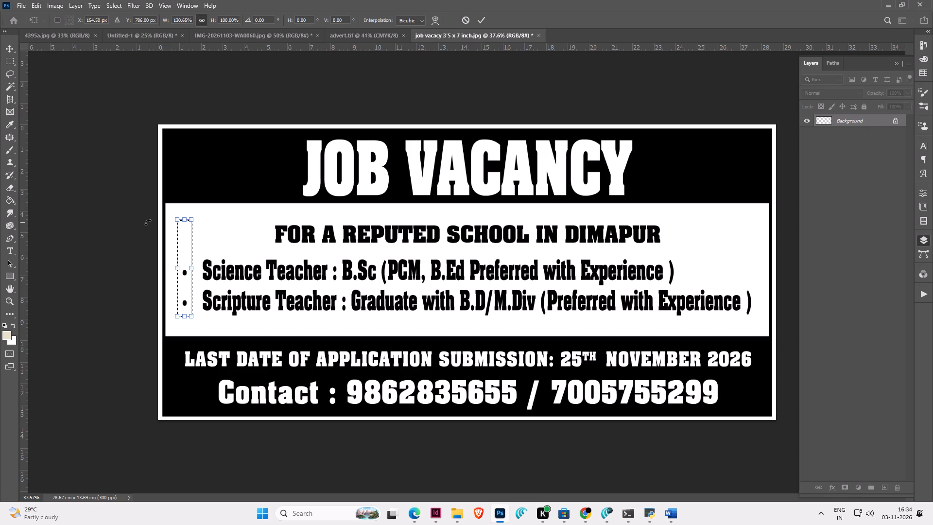
key(shift+Right)
key(shift+Right)
key(shift+Right)
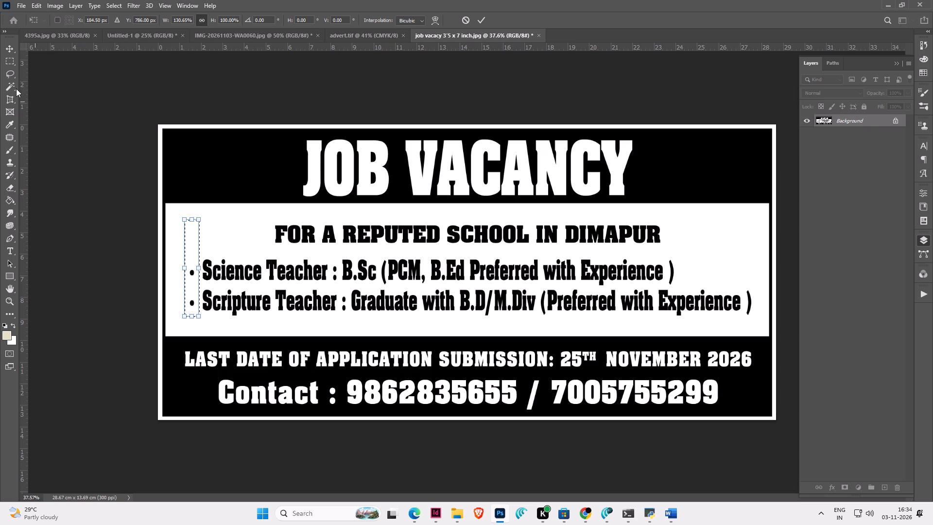
Stretch the white panel's text block on both sides to about 103% width and move it down about 30 px.
click(4, 57)
click(193, 208)
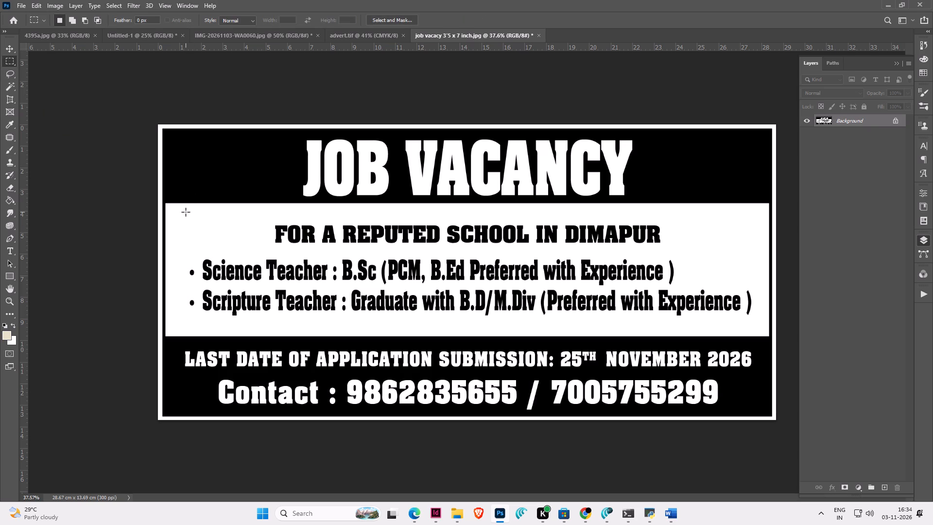
drag(186, 212, 758, 321)
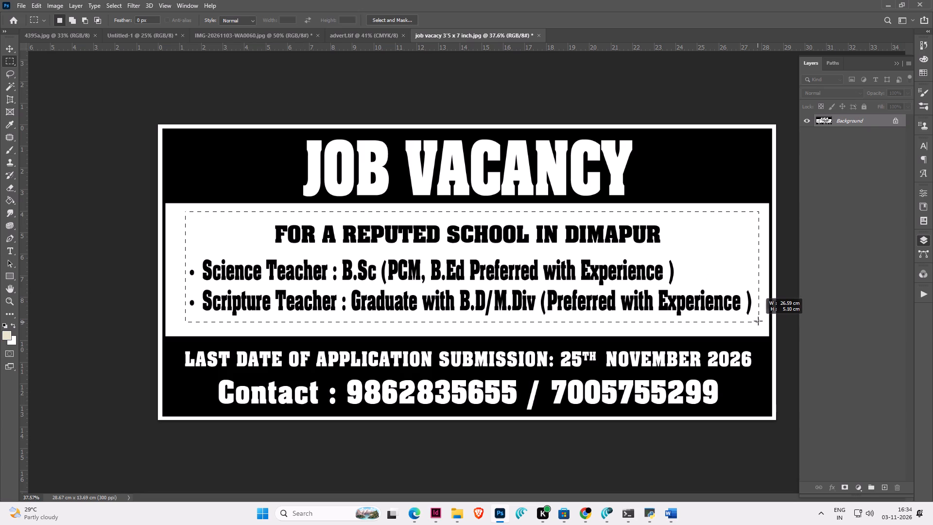
drag(758, 321, 758, 320)
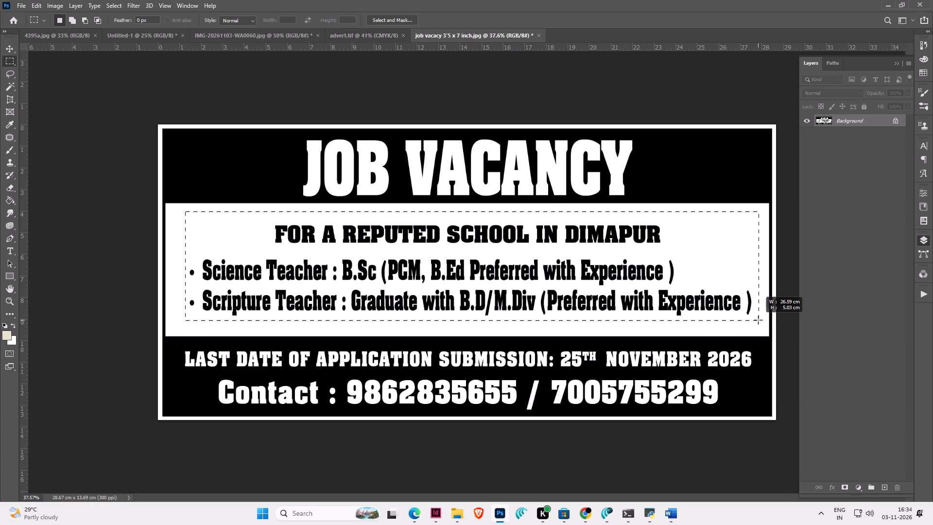
drag(758, 320, 755, 321)
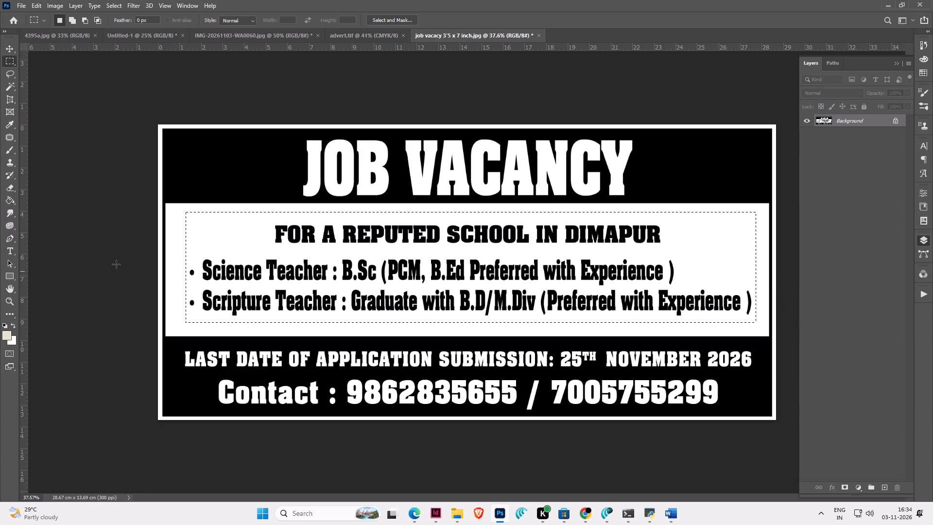
click(8, 41)
click(8, 45)
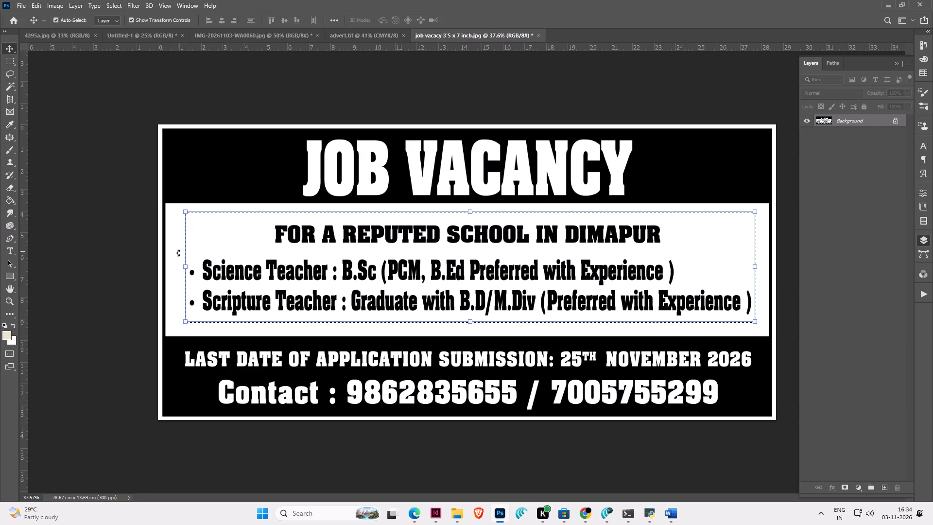
drag(184, 269, 169, 289)
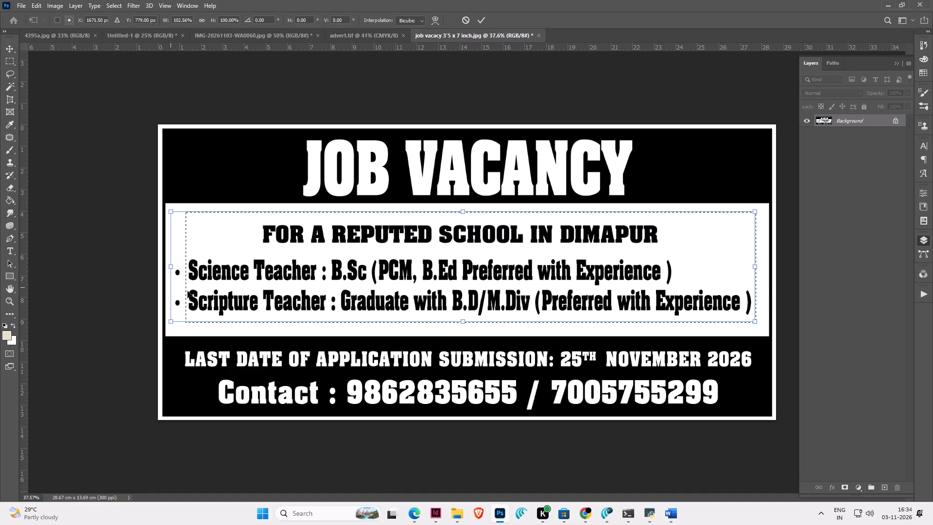
drag(756, 268, 761, 265)
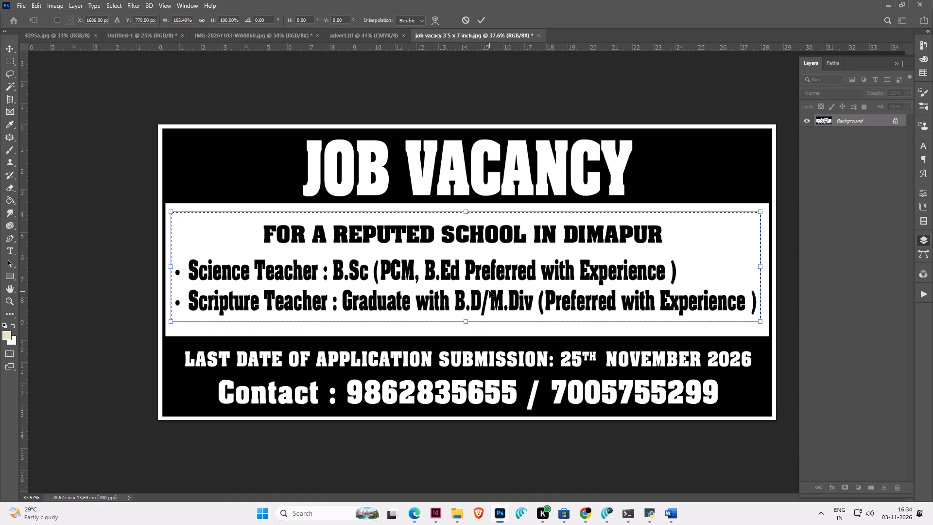
shift+drag(499, 278, 499, 287)
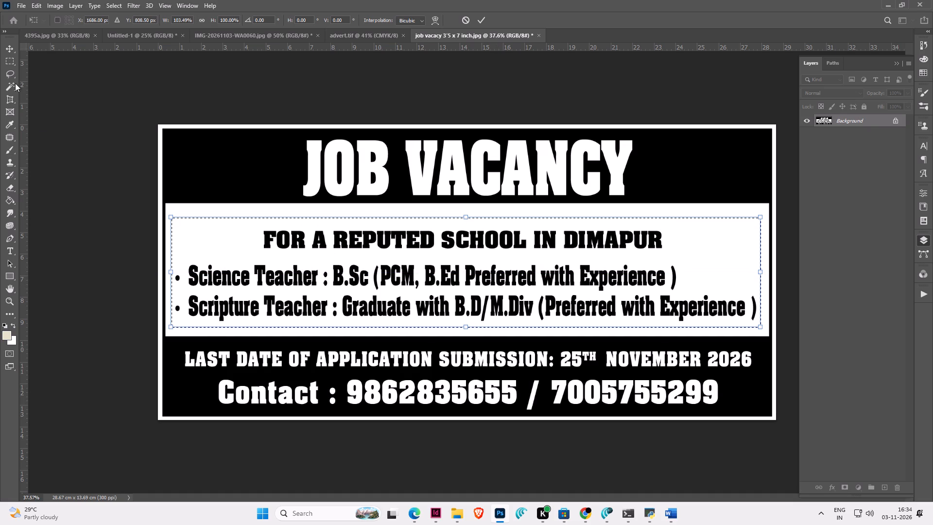
Enlarge "FOR A REPUTED SCHOOL IN DIMAPUR" to about 119% width and 134% height, placed between the title bar and the teacher lines.
click(9, 61)
click(237, 200)
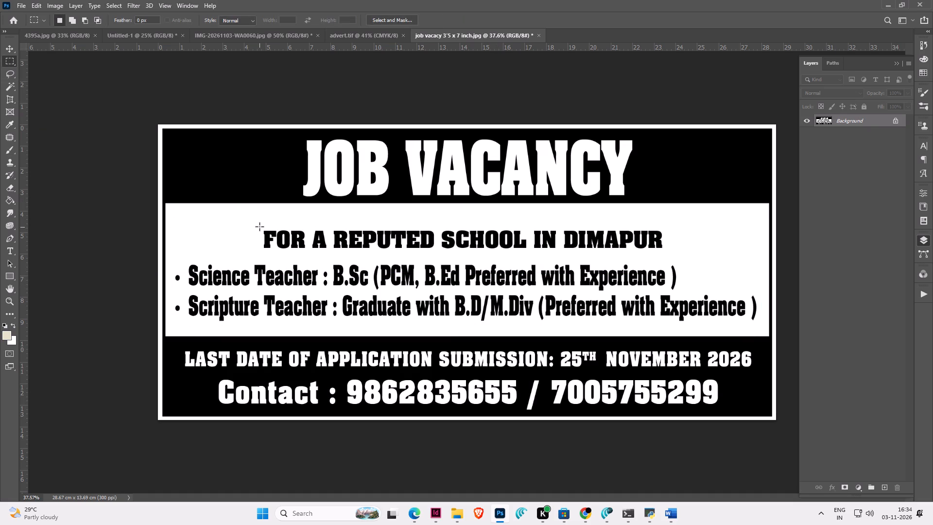
drag(259, 227, 666, 253)
click(11, 46)
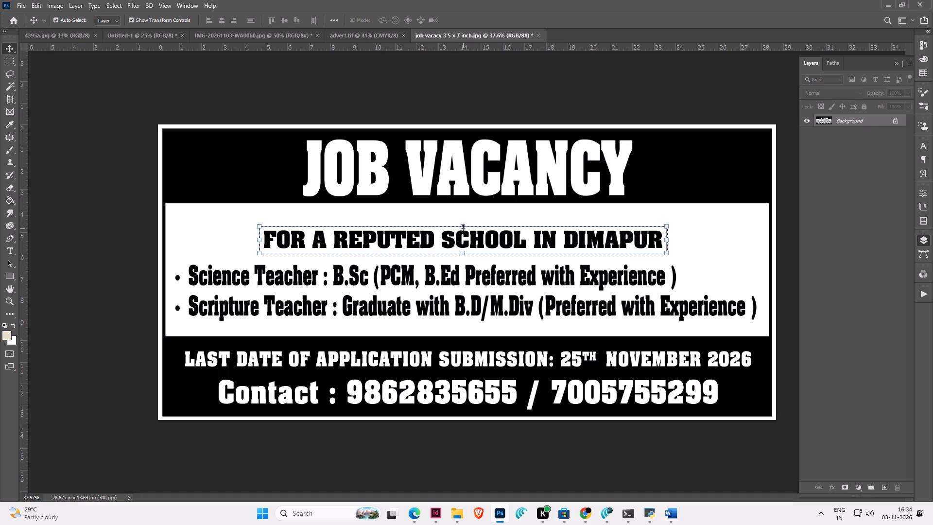
shift+click(463, 228)
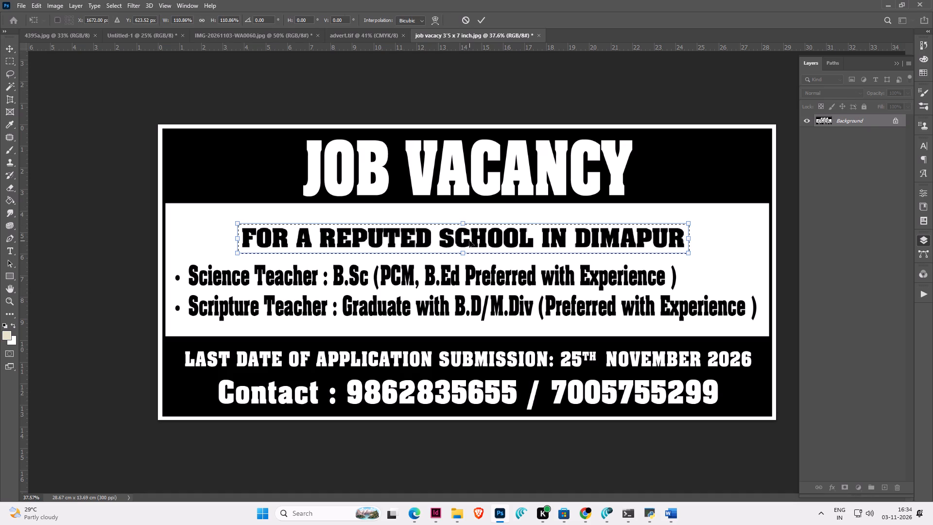
drag(469, 241, 469, 231)
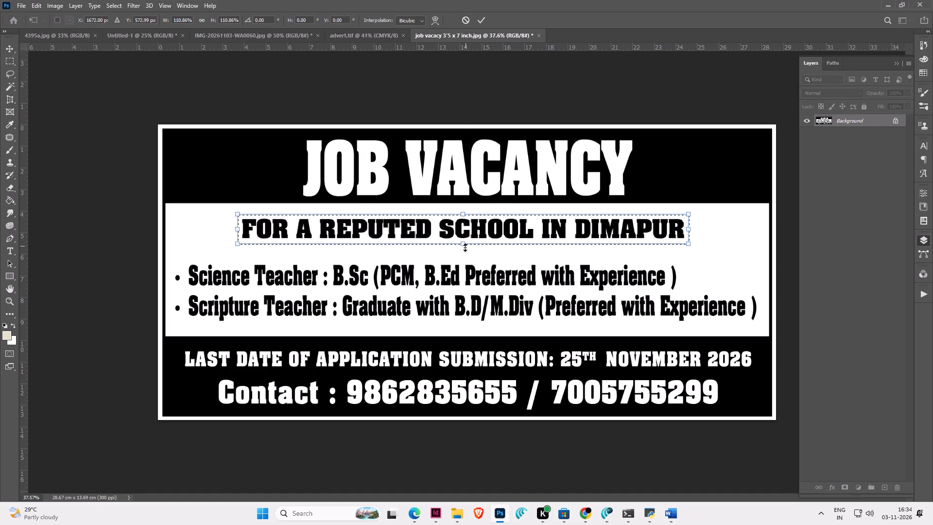
click(465, 247)
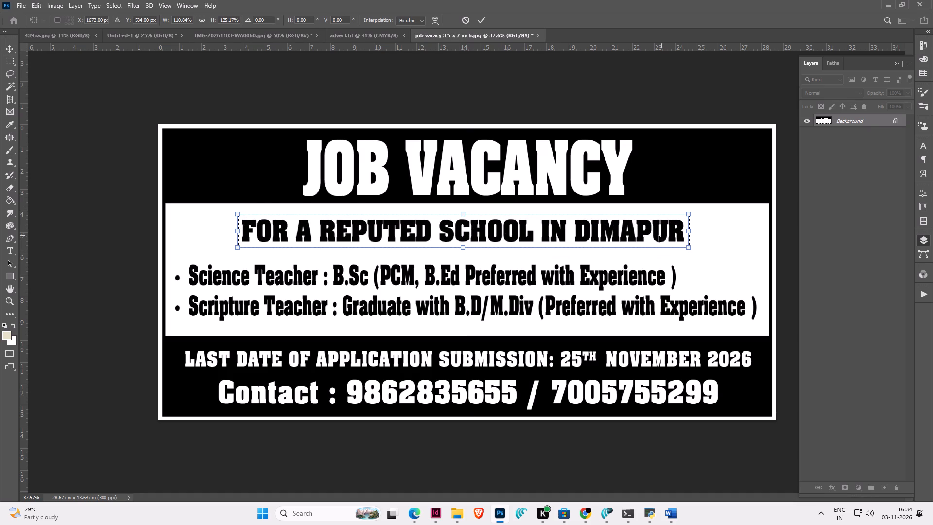
key(shift+Down)
key(shift+Down)
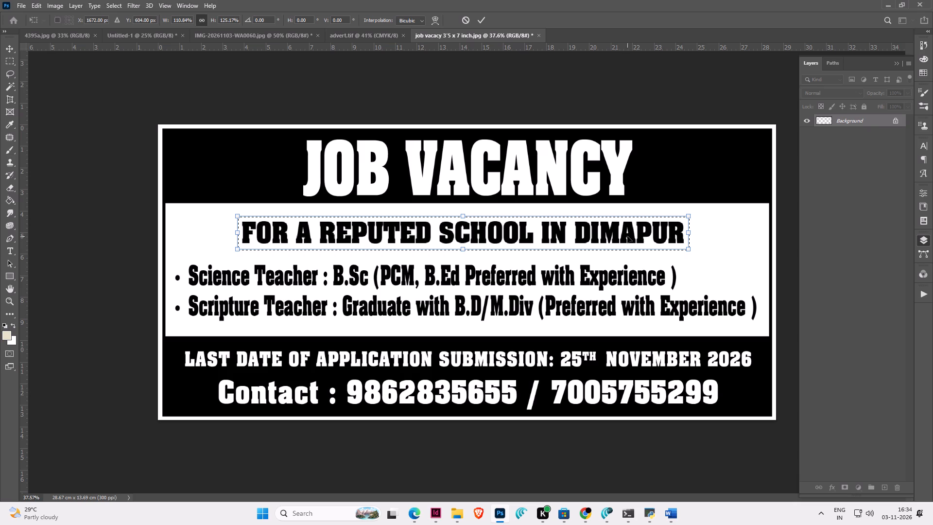
key(shift+Down)
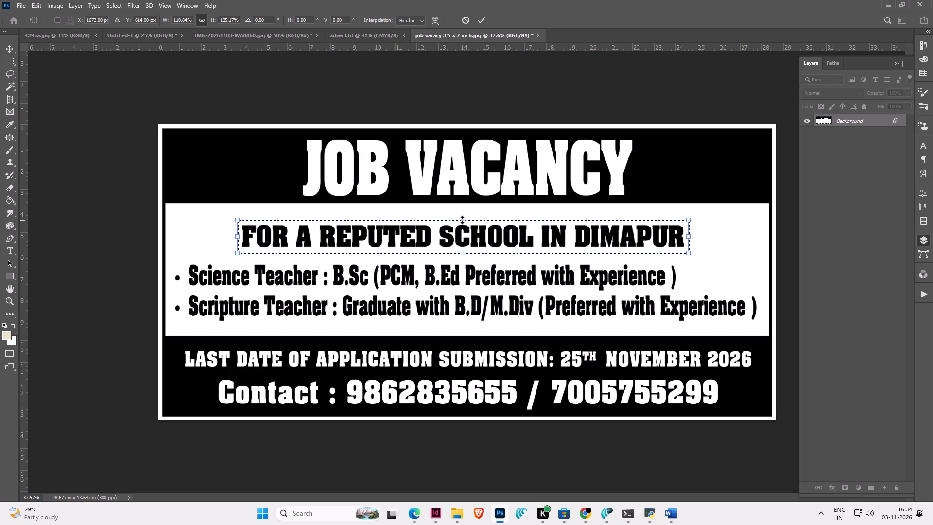
shift+click(462, 220)
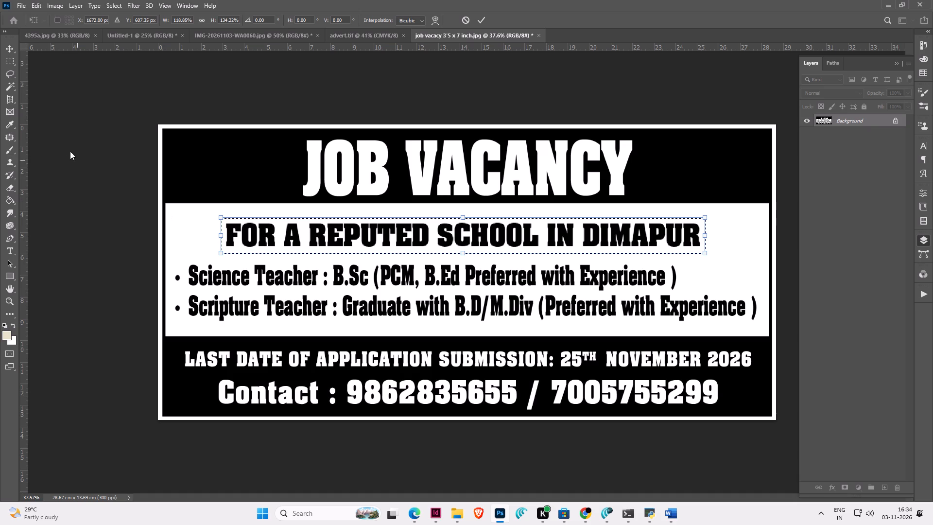
Stretch the "JOB VACANCY" title outward on both sides within the black title bar, keeping its height, and clear the selection.
click(15, 62)
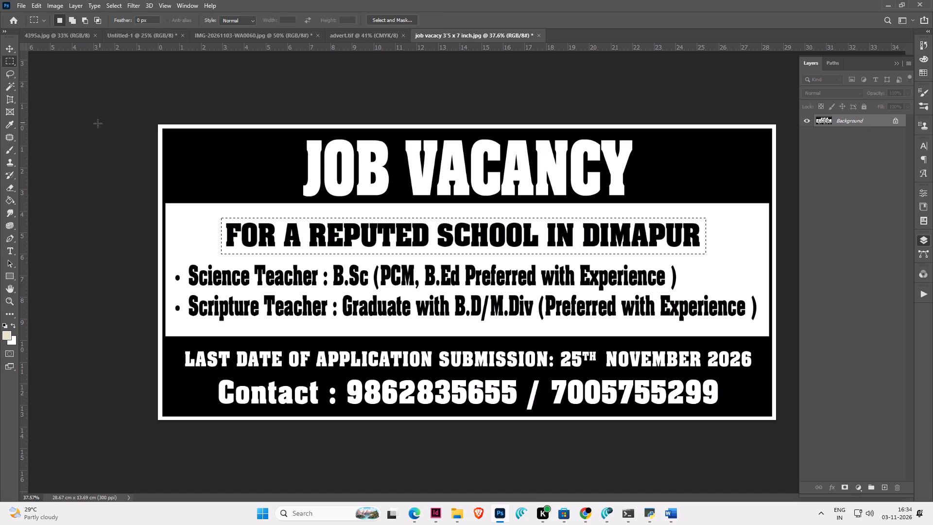
drag(294, 137, 624, 200)
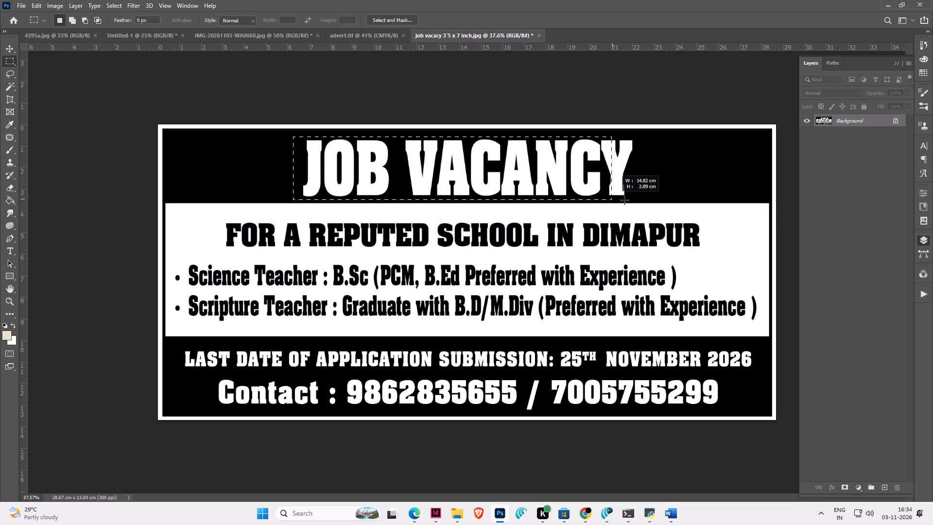
drag(624, 200, 636, 199)
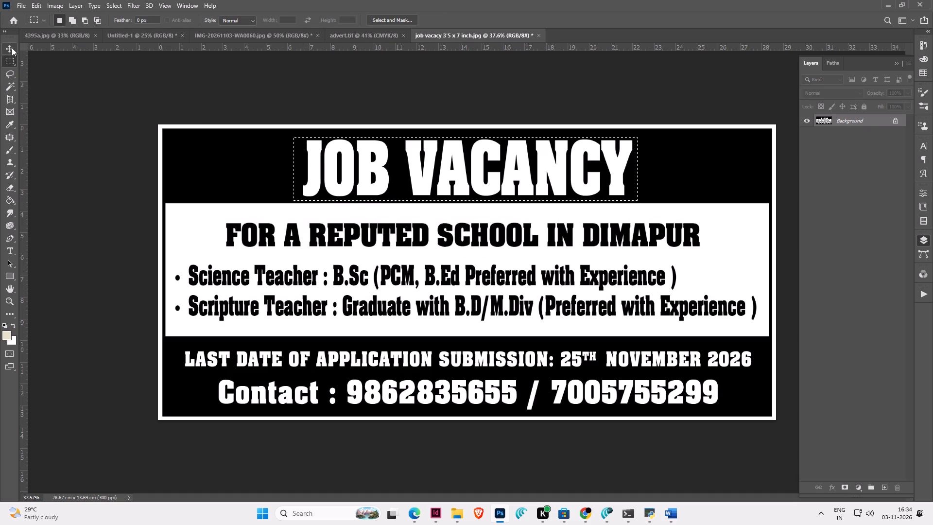
click(12, 48)
drag(640, 169, 691, 170)
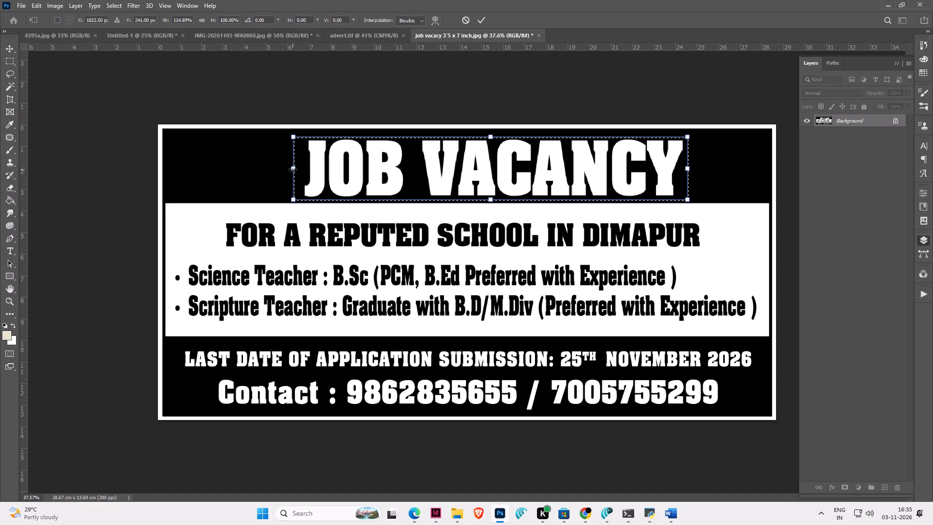
drag(293, 170, 236, 170)
click(9, 60)
click(74, 143)
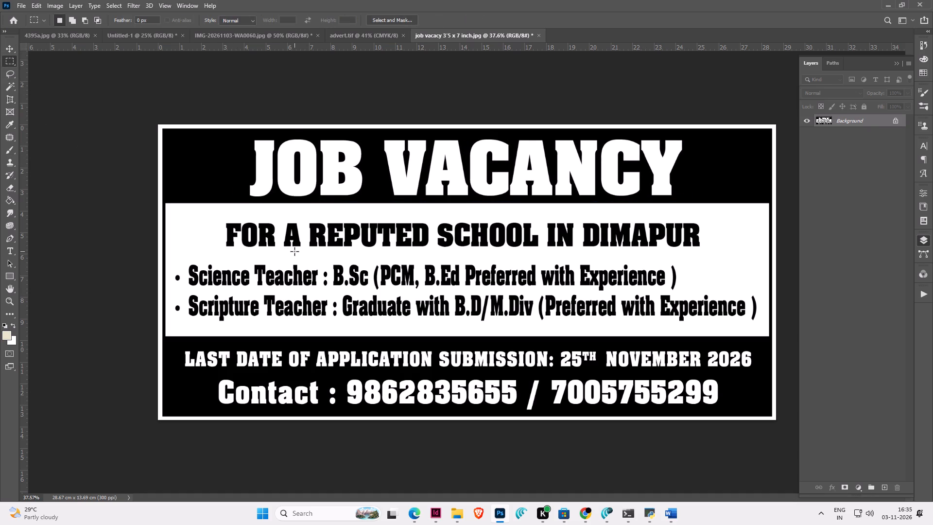
Resize the Job Vacancy image to 12.375 cm wide by 6 cm high at 300 pixels/inch, with resampling on and proportions unlinked.
scroll(294, 251, down, 3)
key(ctrl+alt+i)
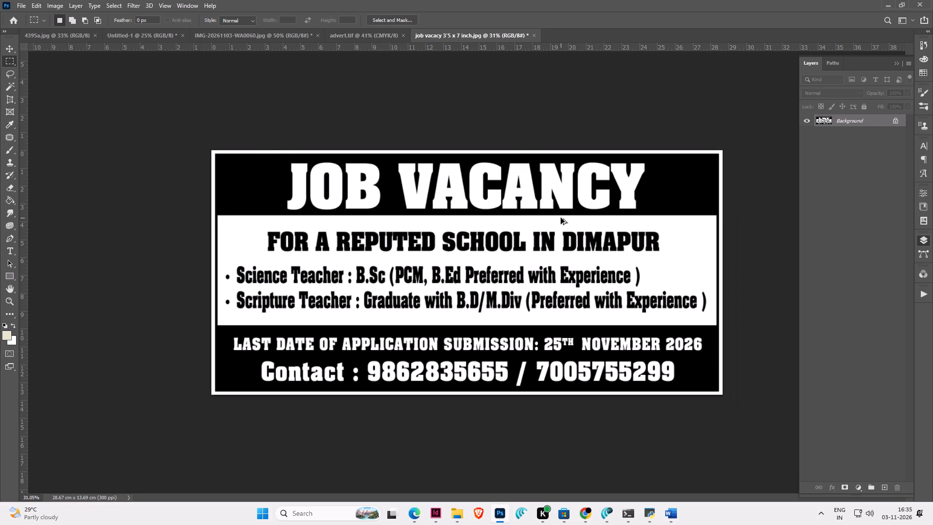
click(376, 142)
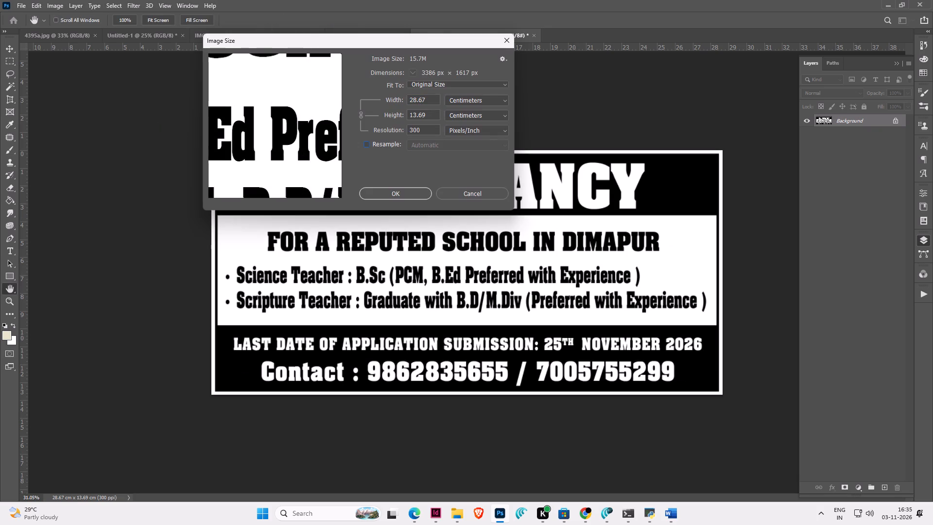
drag(430, 100, 328, 88)
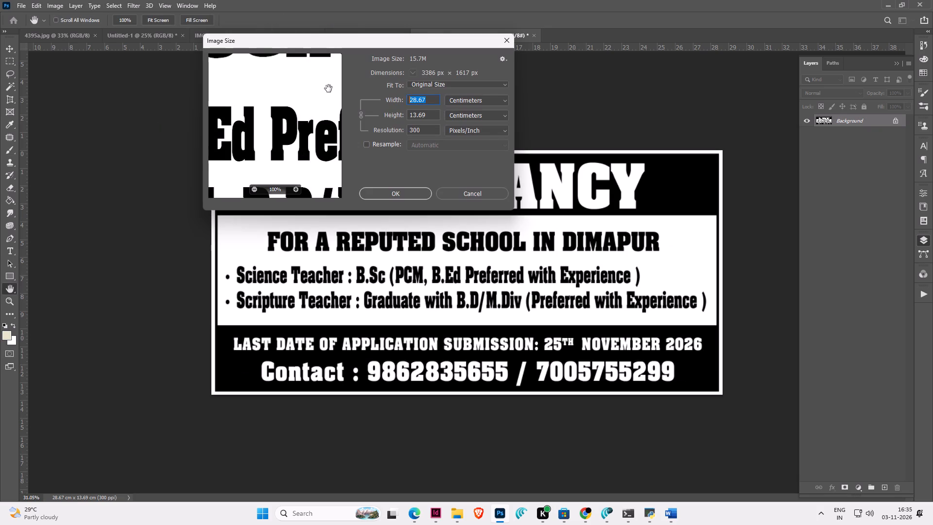
text(12.375)
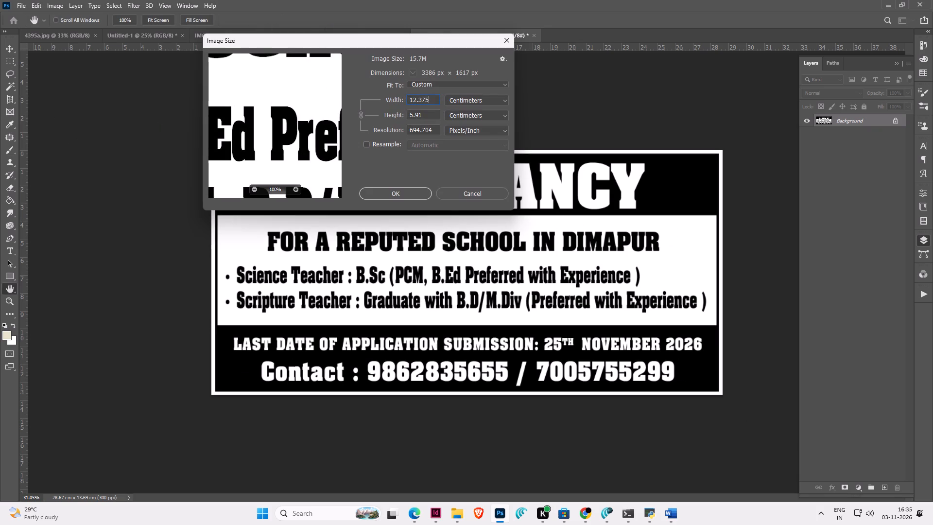
click(386, 142)
drag(434, 127, 214, 93)
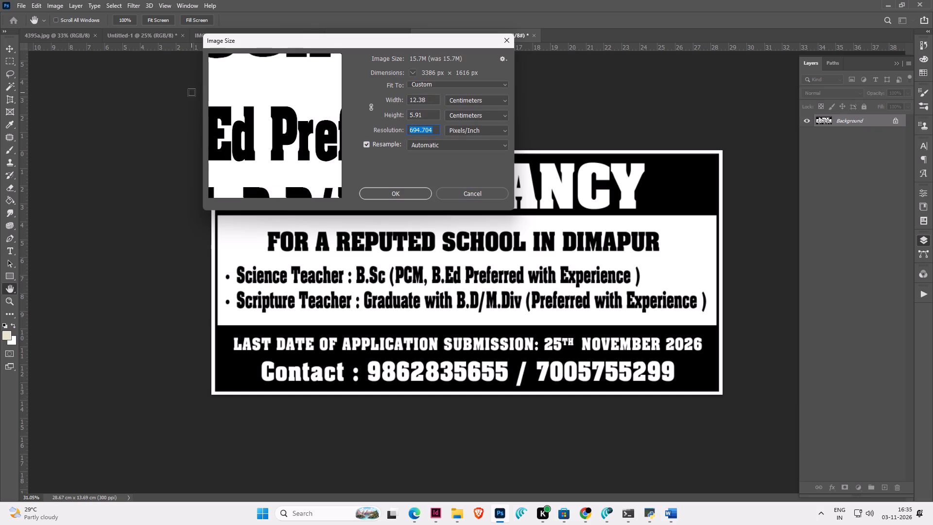
text(300)
drag(426, 117, 345, 105)
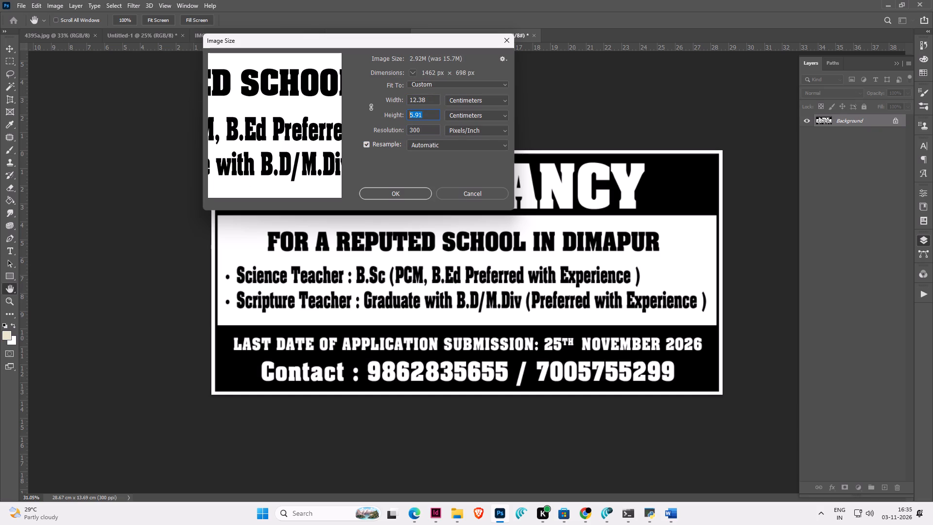
drag(345, 105, 317, 101)
key(6)
key(Return)
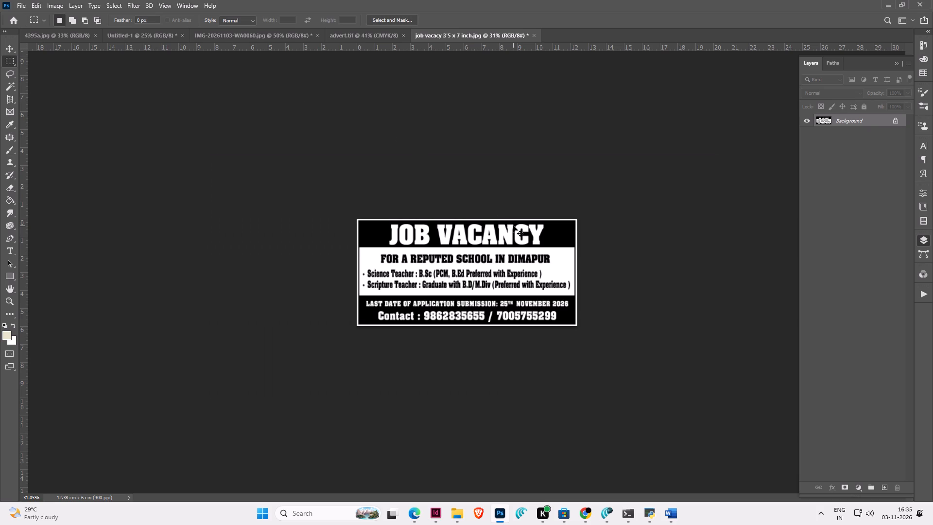
Convert the Job Vacancy ad from RGB to Grayscale, discarding the color information.
click(58, 2)
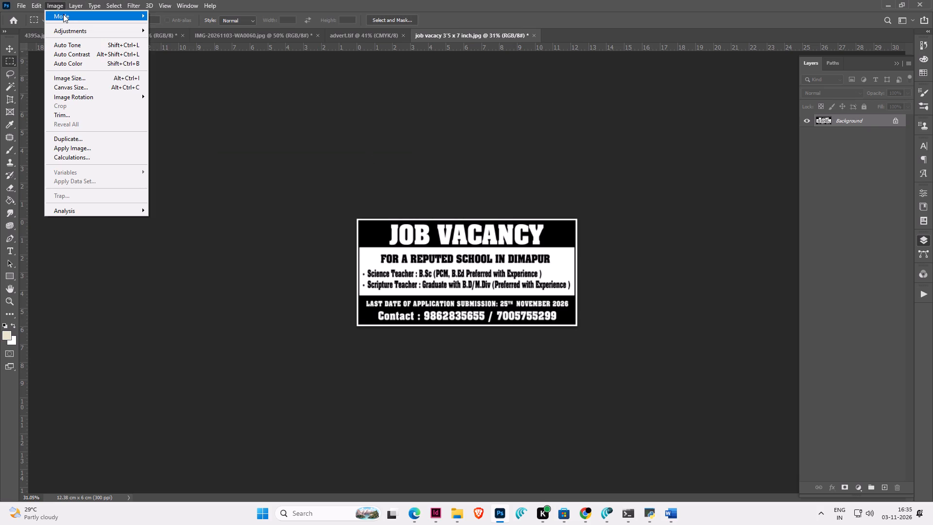
click(63, 14)
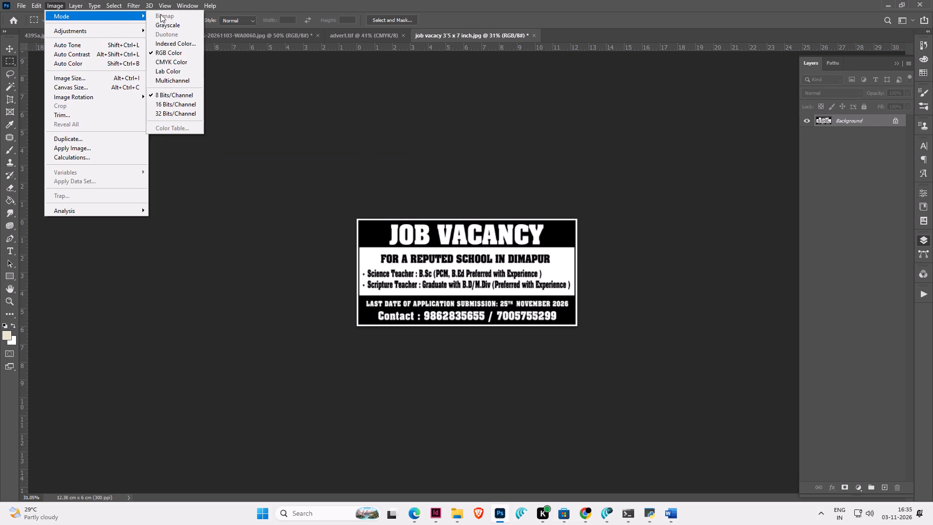
click(171, 24)
click(424, 205)
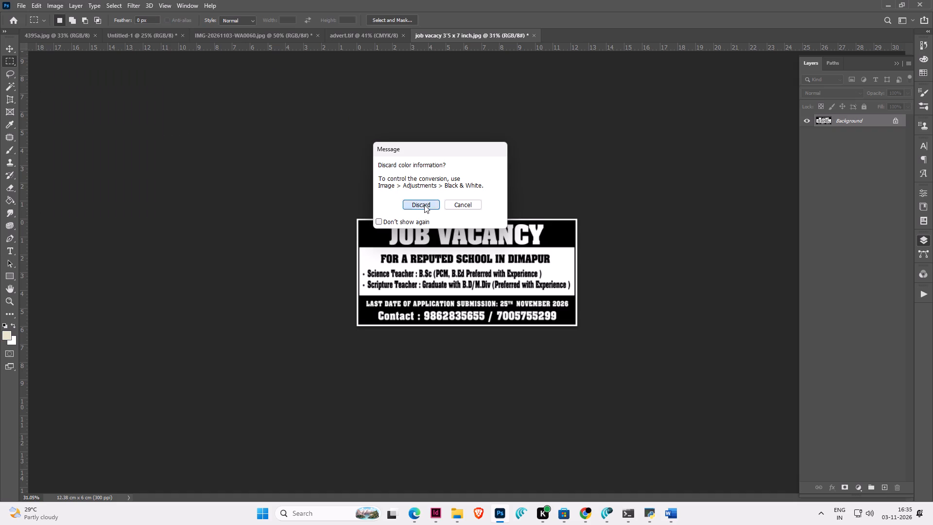
Save the ad as a TIFF in the 4 Nov folder under the same file name, and close it.
key(ctrl+shift+s)
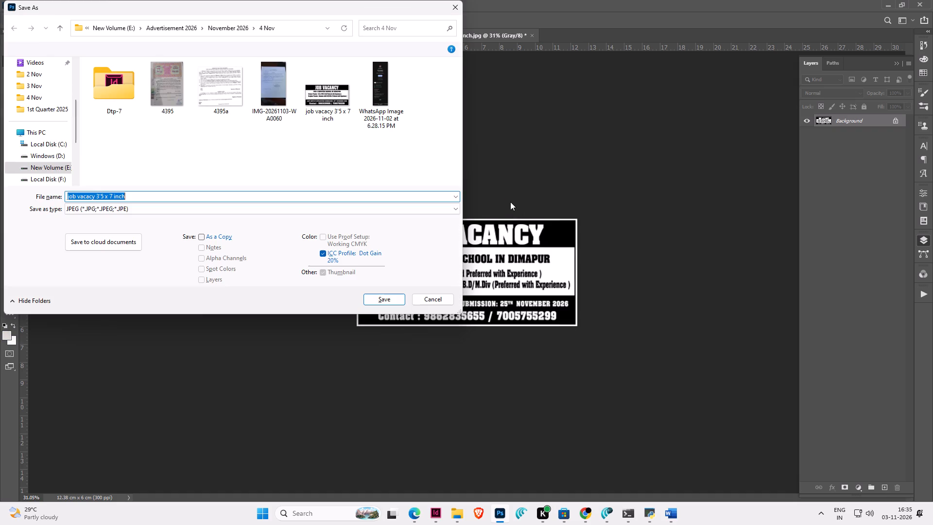
key(Tab)
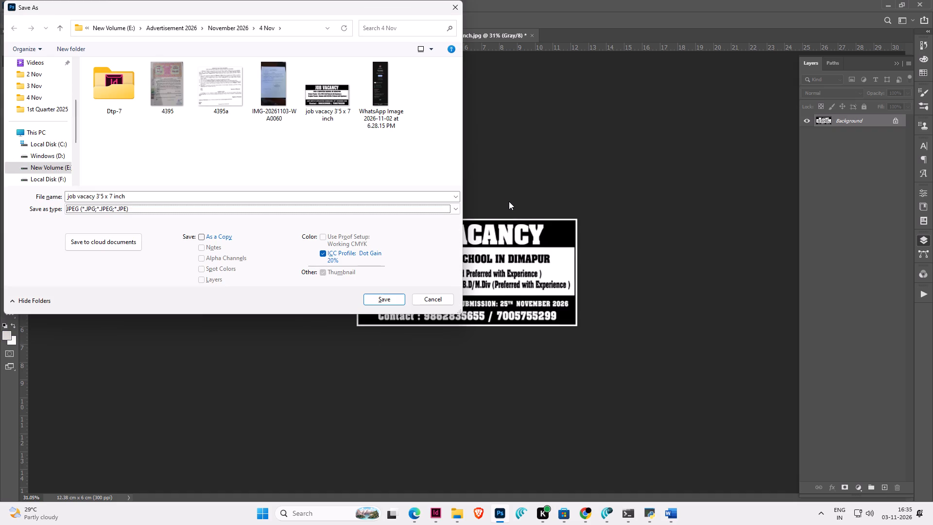
text(tt)
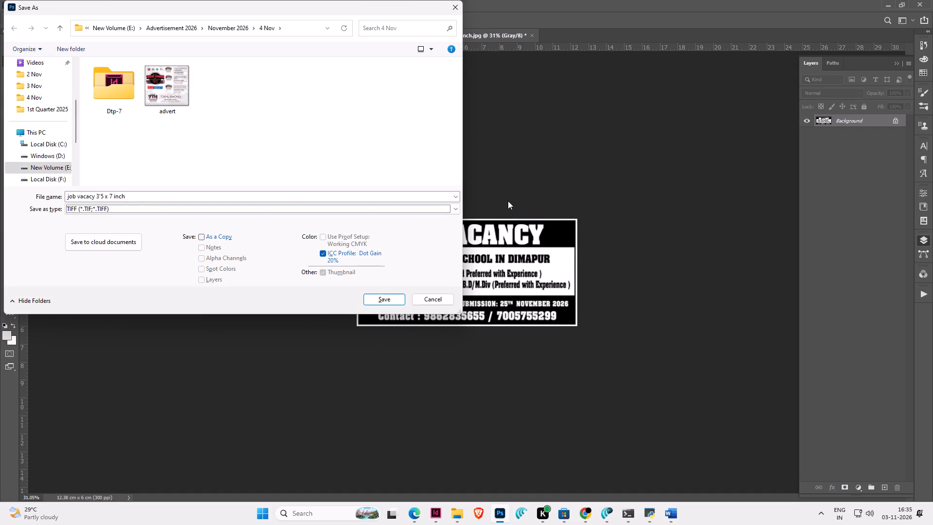
key(Return)
key(Return)
key(ctrl+w)
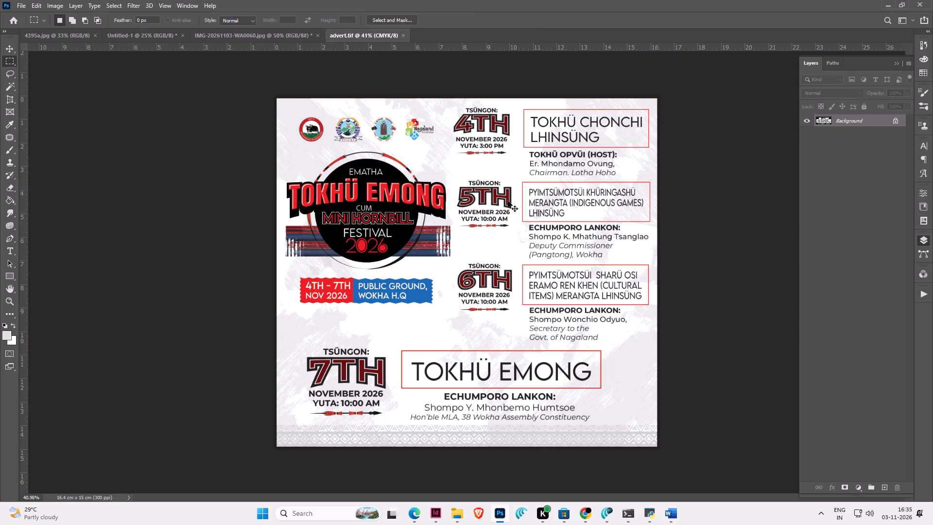
Switch to InDesign and go to page 4 of the Advt for 4 Nov.indd layout.
click(429, 516)
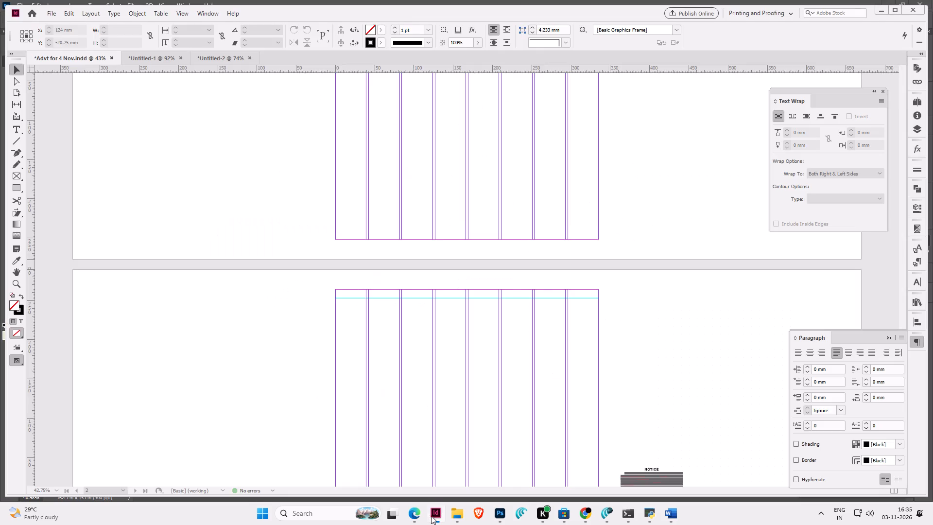
alt+scroll(447, 345, down, 3)
scroll(447, 345, up, 5)
alt+scroll(493, 277, up, 2)
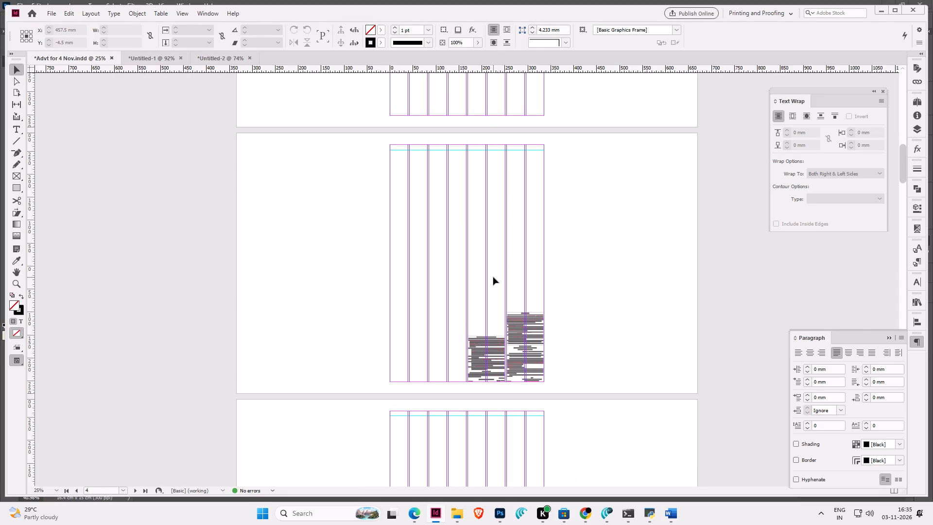
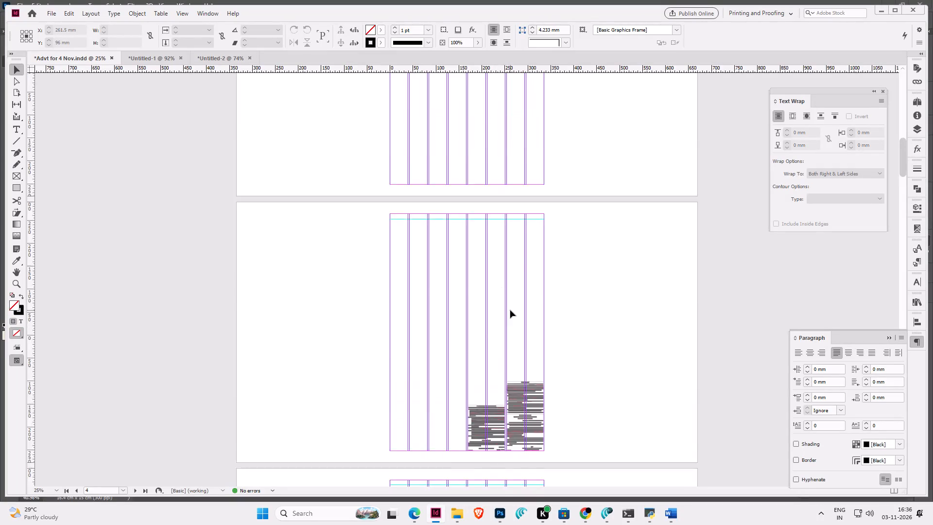
Format the "th" of "5th Floor" in the Nagaland Health Protection Society notice on page 5 as superscript with Optical kerning.
scroll(510, 310, up, 14)
scroll(511, 310, up, 9)
scroll(511, 310, down, 20)
scroll(511, 310, down, 5)
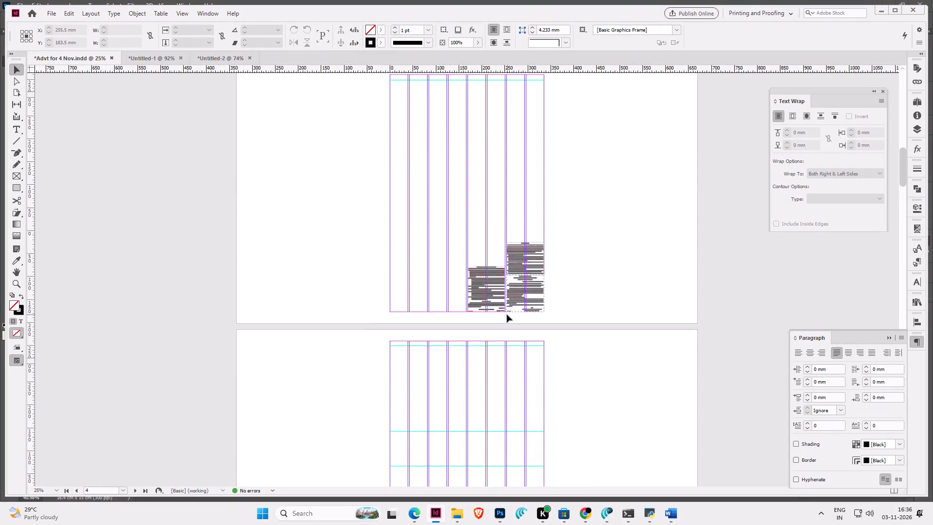
scroll(507, 315, down, 6)
alt+scroll(534, 293, up, 6)
ctrl+scroll(534, 293, down, 4)
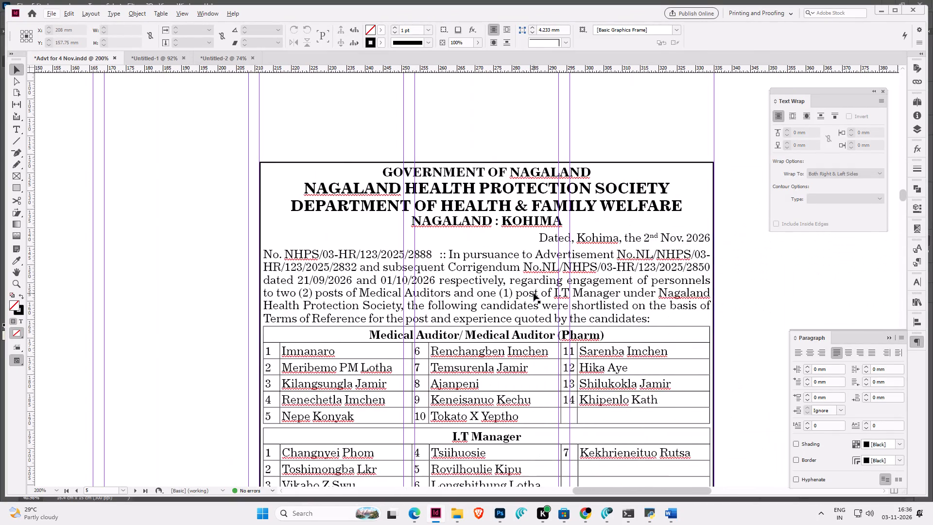
scroll(534, 293, down, 4)
click(492, 375)
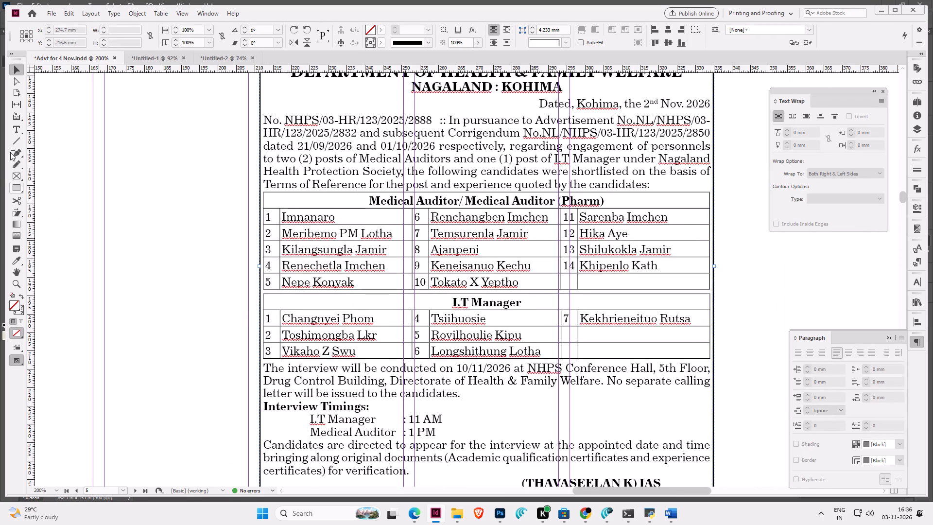
click(17, 132)
drag(676, 365, 668, 367)
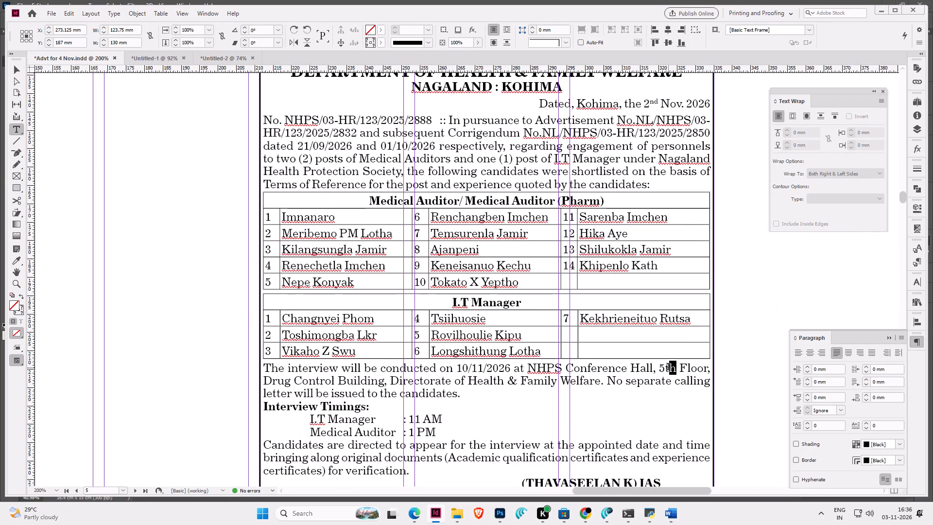
drag(668, 367, 665, 368)
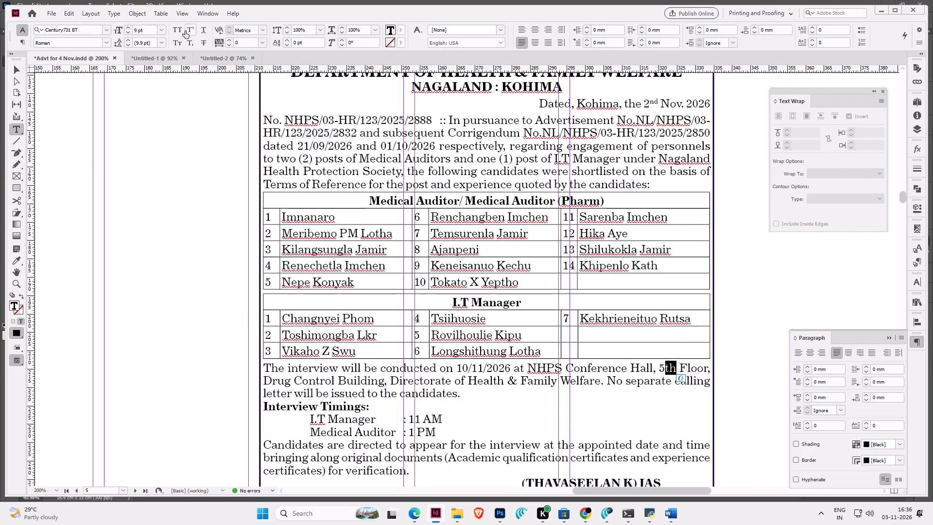
click(189, 30)
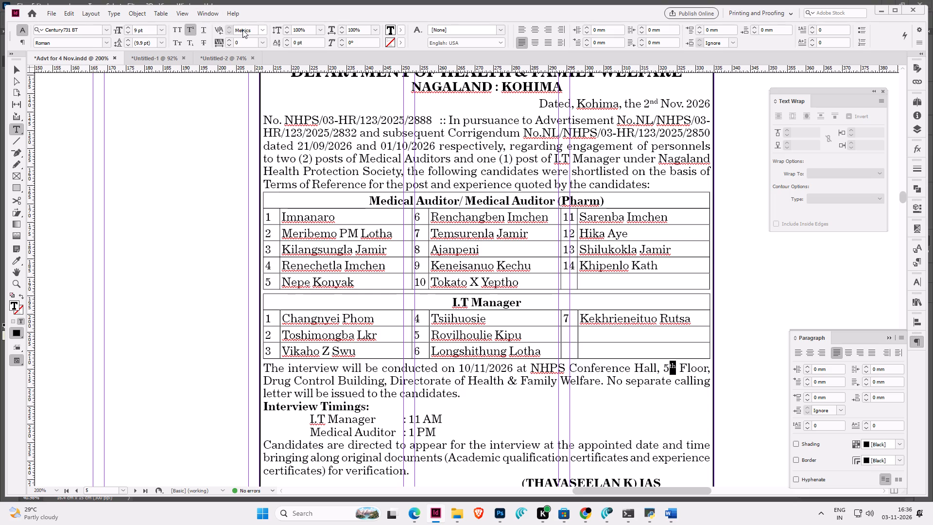
alt+scroll(242, 30, down, 3)
scroll(242, 30, up, 6)
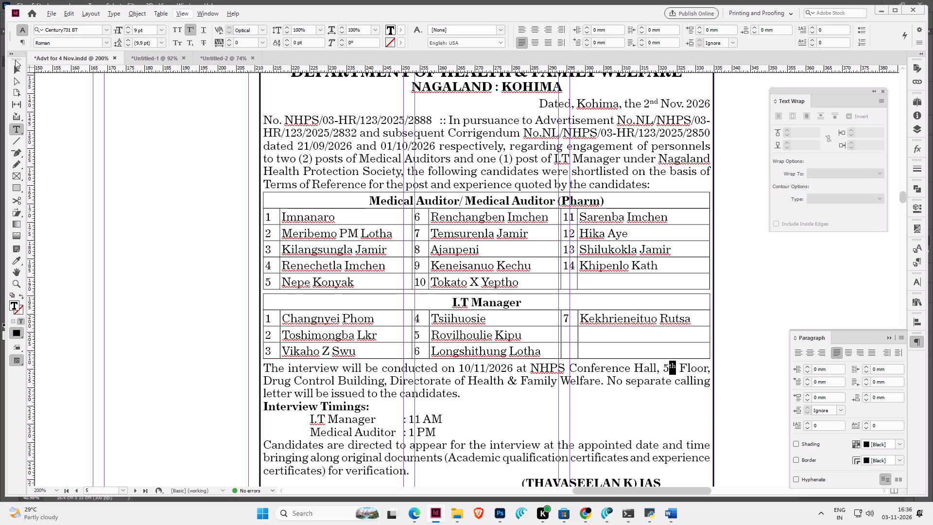
click(15, 68)
click(88, 118)
In the Aadhaar correction affidavit on page 4, delete the second period from "i.e.," in item 4 so it reads "i.e,".
alt+scroll(261, 161, down, 2)
scroll(261, 161, up, 9)
alt+scroll(261, 161, down, 3)
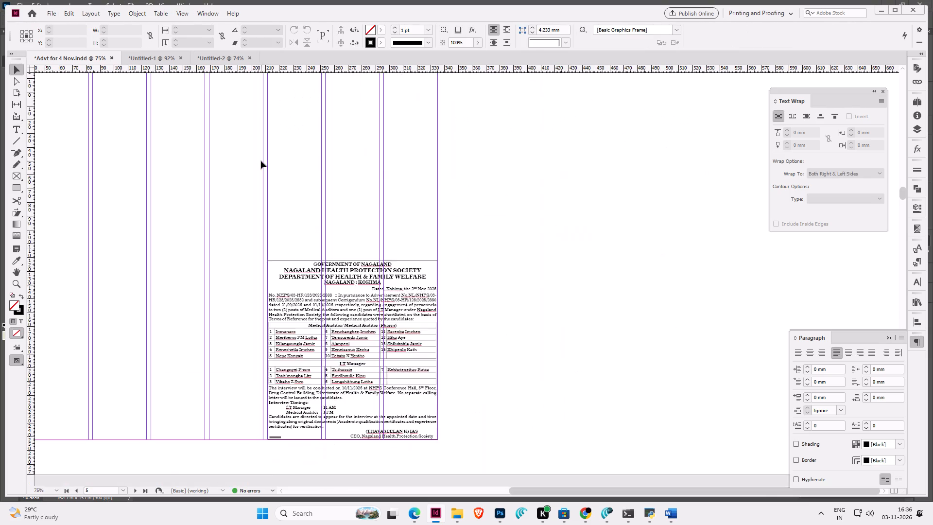
scroll(261, 161, up, 20)
scroll(261, 161, up, 2)
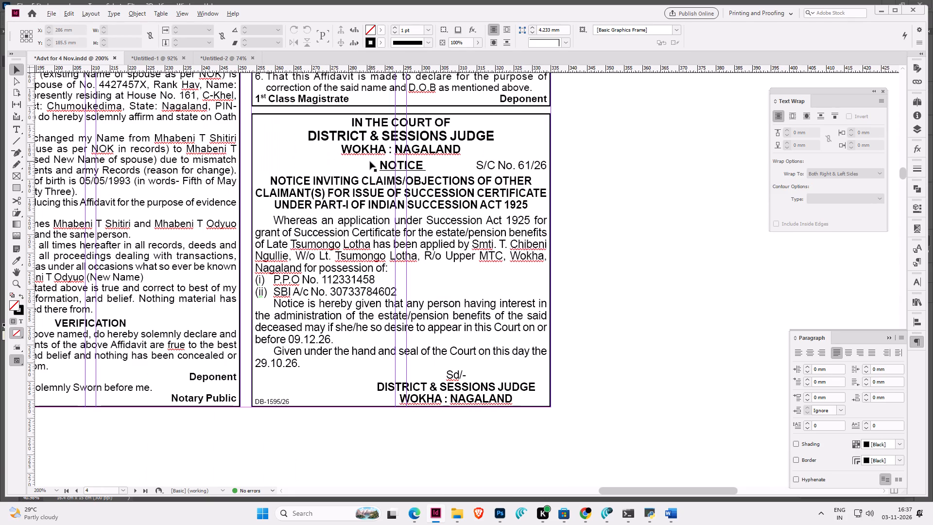
scroll(369, 161, up, 7)
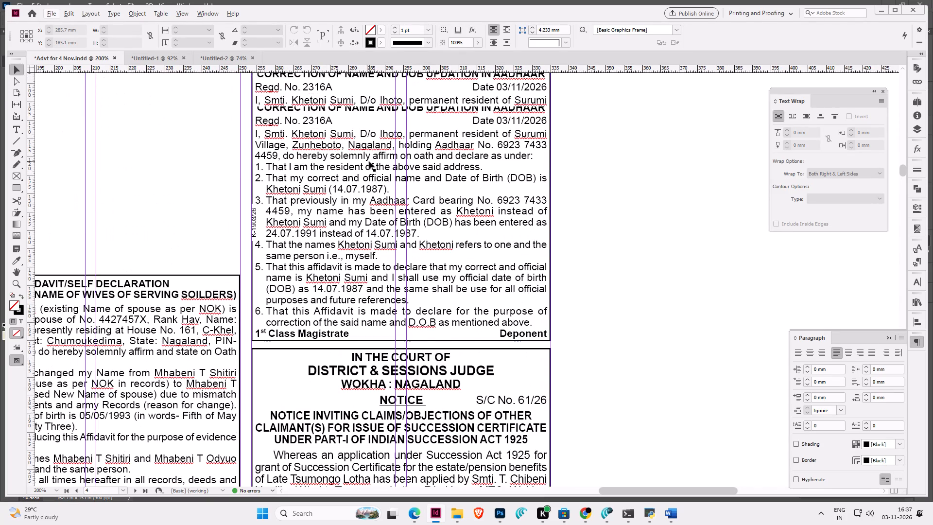
click(18, 132)
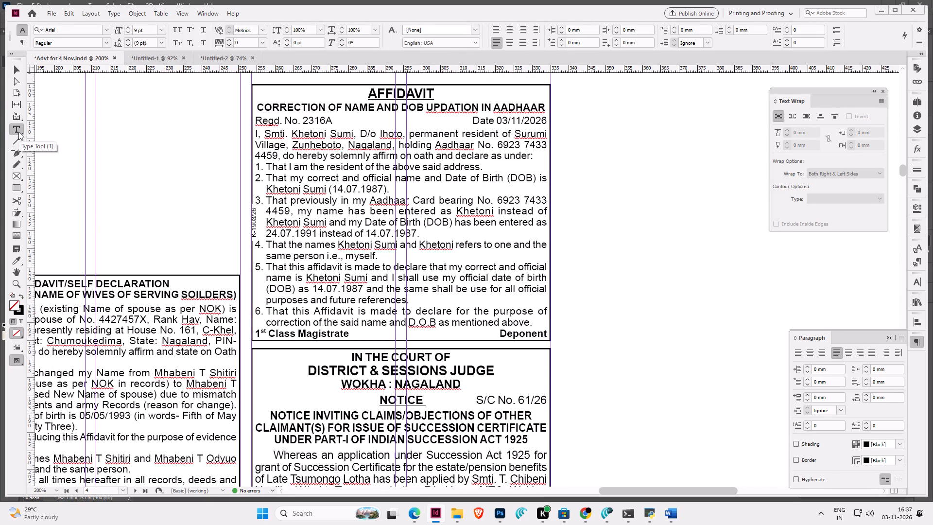
click(338, 257)
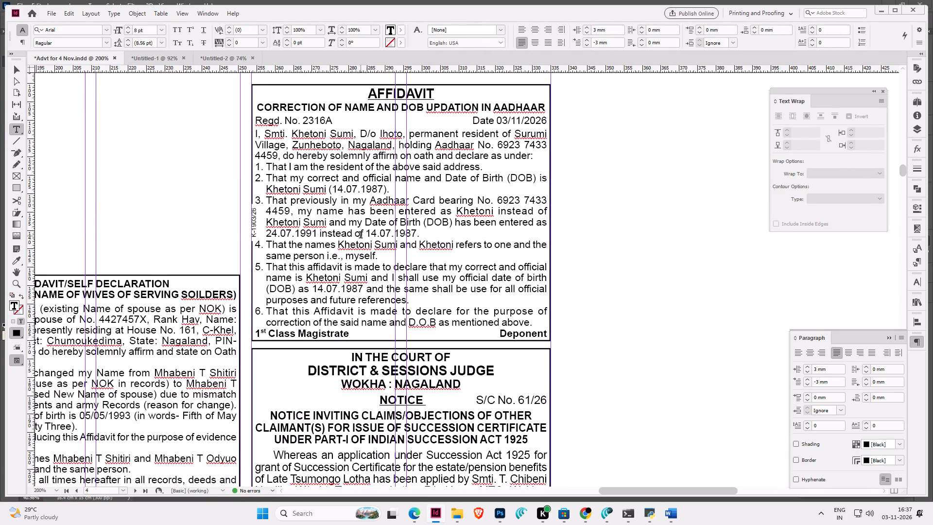
key(Delete)
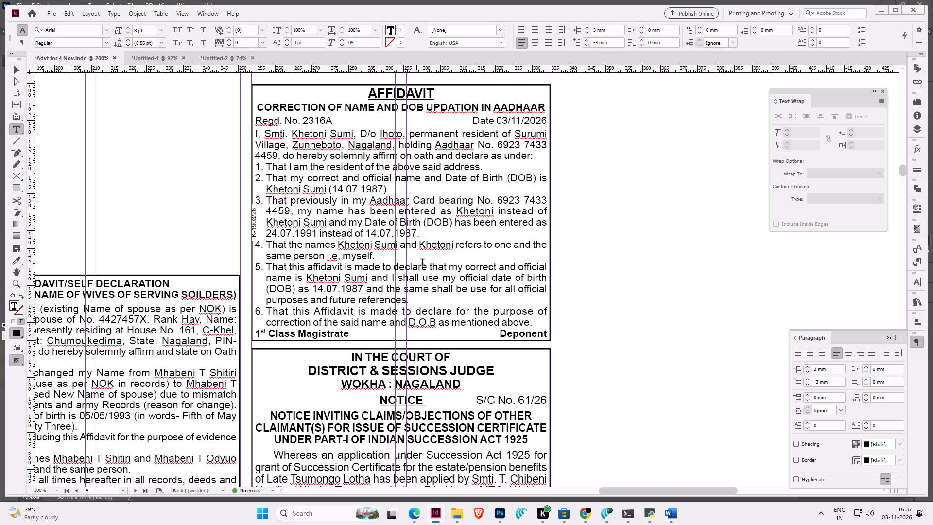
Correct "use" to "used" in item 5 of the same affidavit and save the document.
click(486, 290)
key(d)
key(ctrl+s)
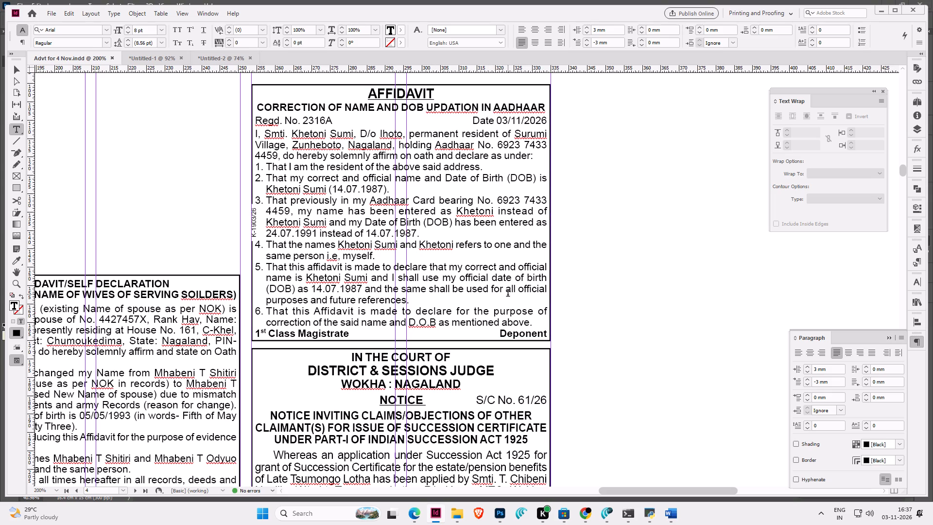
scroll(508, 294, down, 8)
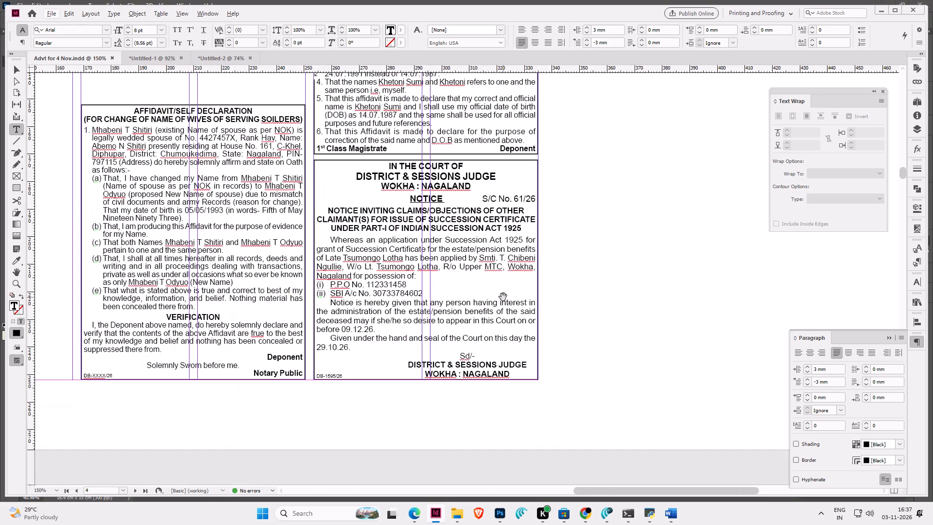
ctrl+scroll(424, 293, up, 3)
ctrl+scroll(424, 293, down, 3)
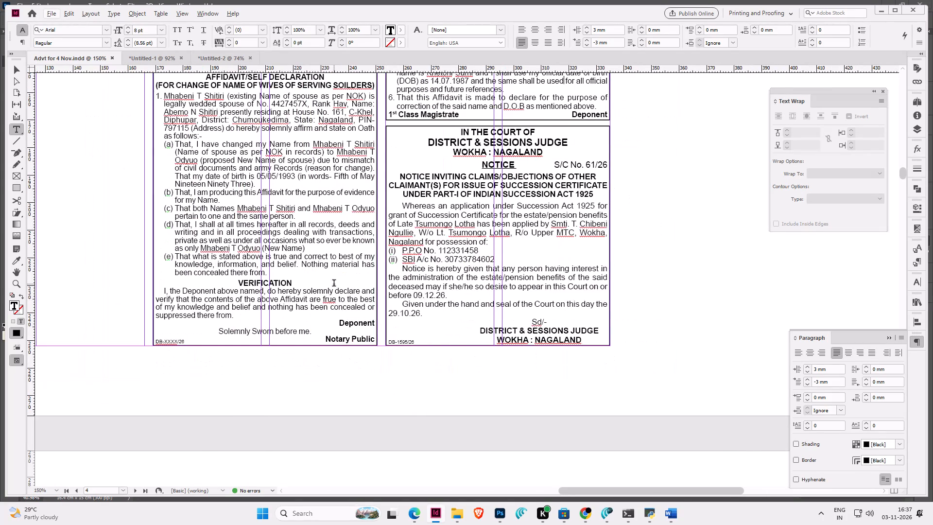
ctrl+scroll(334, 284, up, 2)
alt+scroll(318, 349, up, 4)
double_click(316, 317)
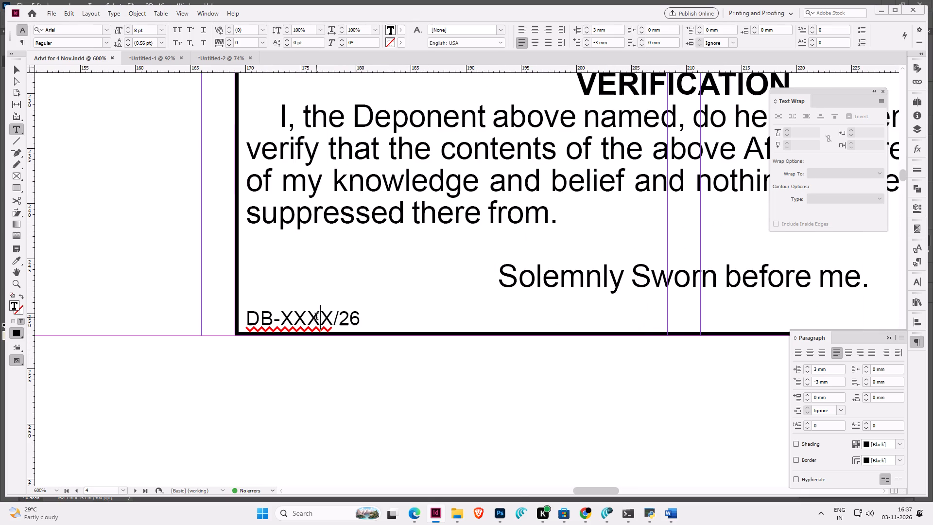
text(1591)
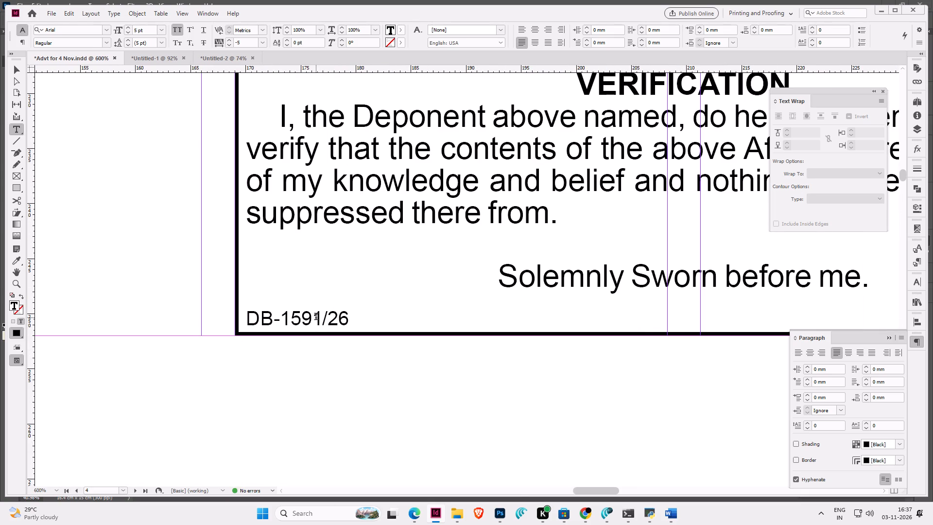
key(ctrl+alt+c)
Change "Names" to lowercase "names" in item (c) of the change-of-name affidavit.
alt+scroll(316, 317, down, 2)
ctrl+scroll(316, 317, down, 2)
scroll(316, 317, up, 2)
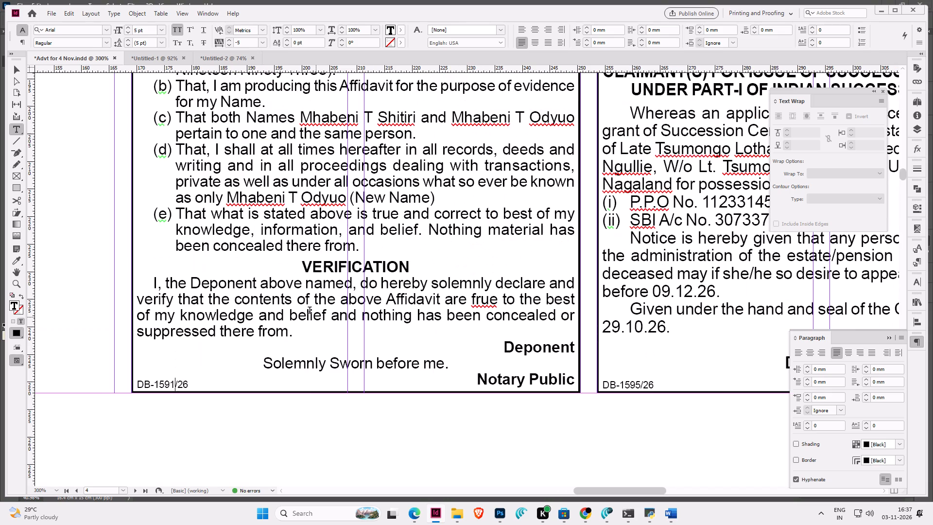
scroll(213, 256, up, 2)
drag(246, 181, 254, 179)
key(n)
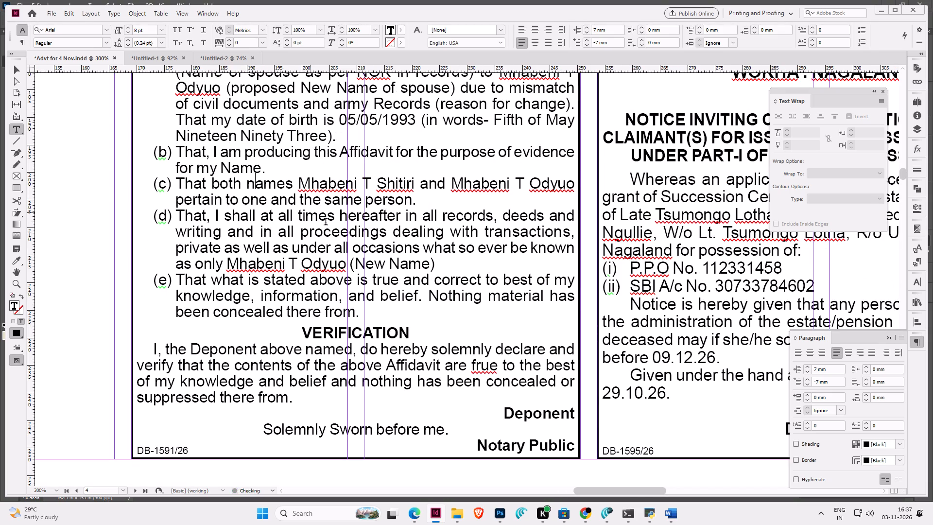
Underline the VERIFICATION heading in the change-of-name affidavit.
double_click(384, 332)
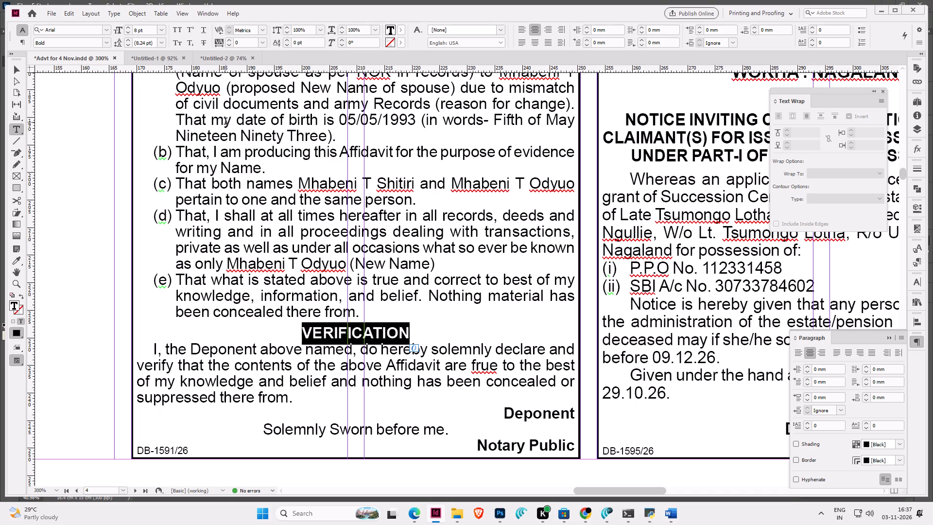
click(207, 26)
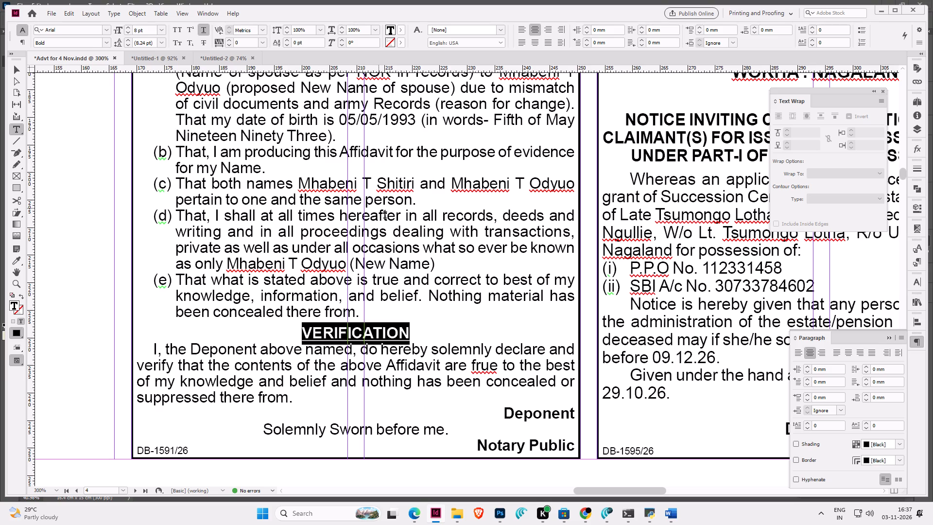
Correct "frue" to "true" in the affidavit's verification paragraph and save the document, ending text editing.
click(473, 361)
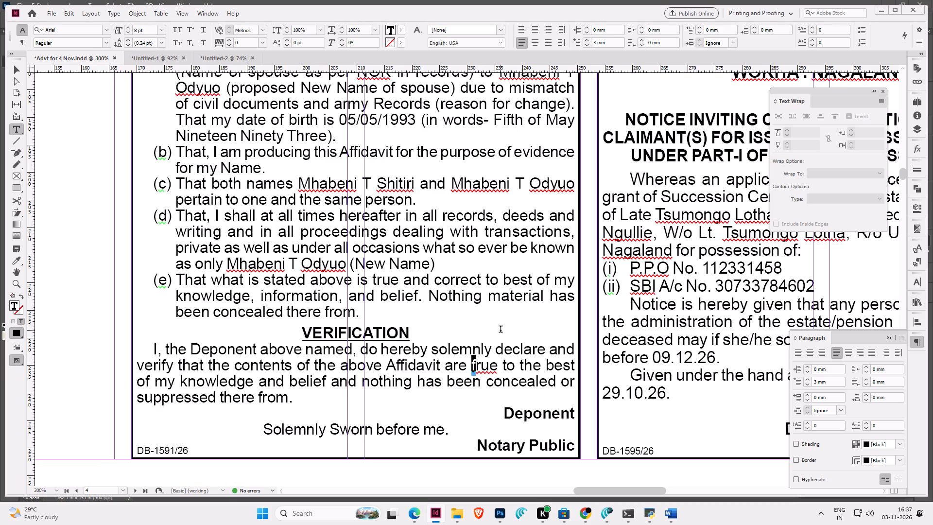
key(t)
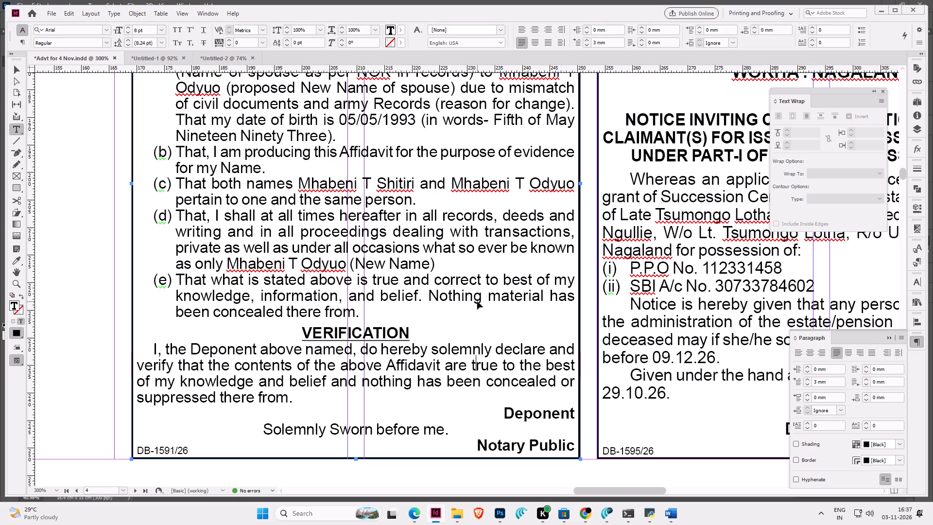
key(ctrl+s)
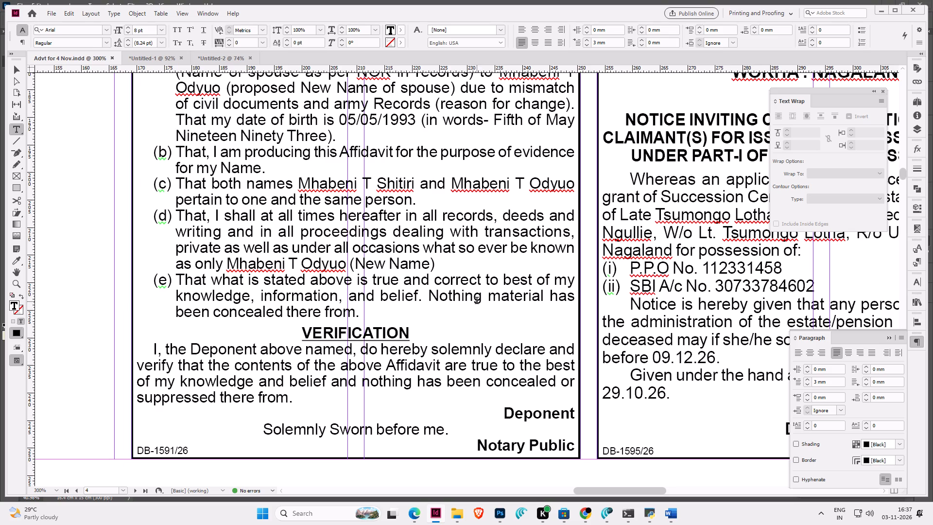
alt+scroll(446, 281, down, 1)
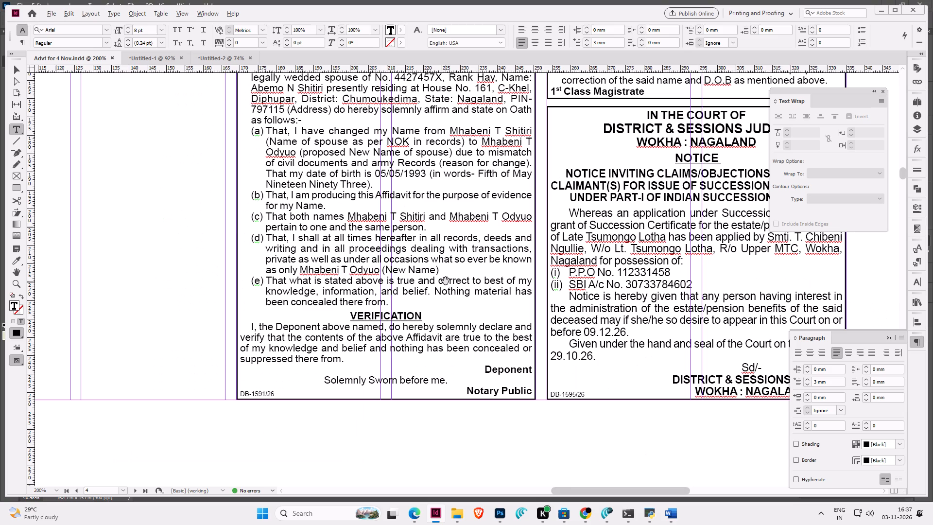
click(18, 70)
click(97, 146)
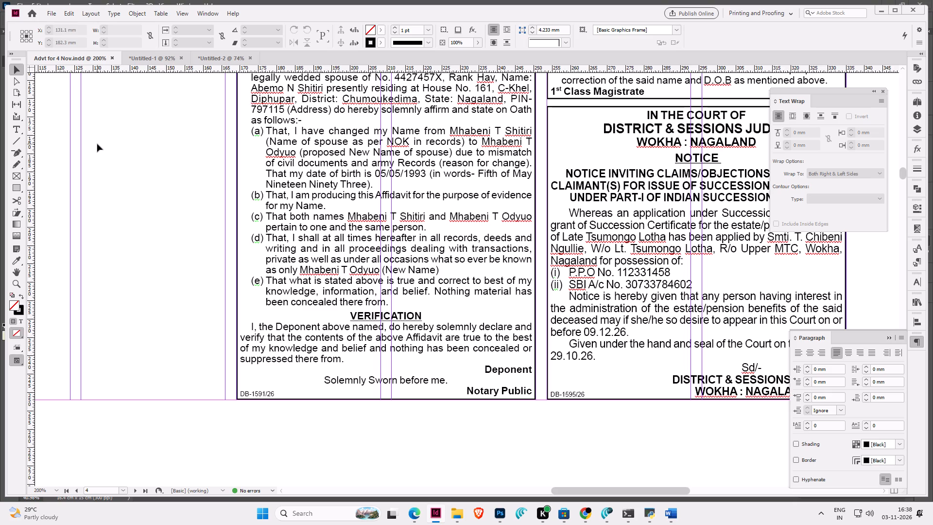
Copy the two affidavits and the District & Sessions Judge court notice together from page 4.
alt+scroll(97, 143, down, 3)
scroll(98, 146, up, 1)
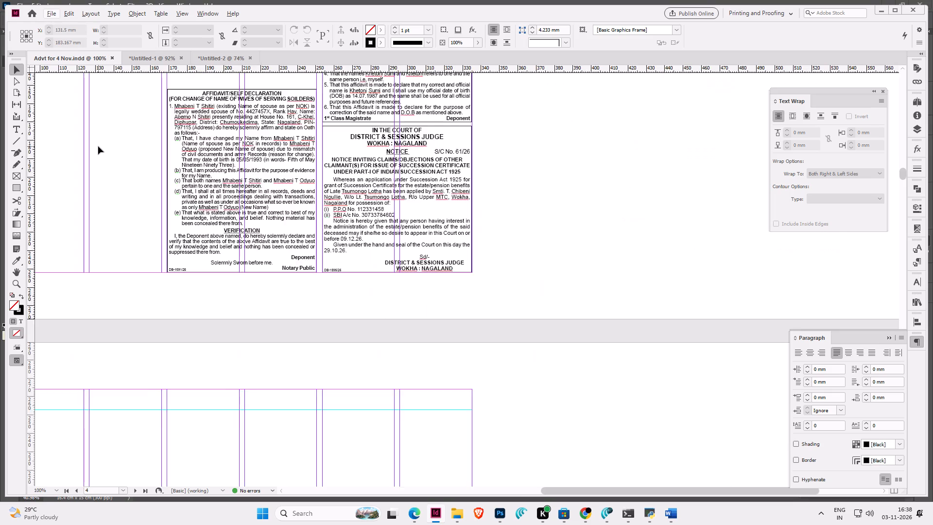
scroll(98, 146, up, 3)
alt+scroll(98, 146, down, 2)
click(434, 144)
drag(455, 144, 525, 245)
key(ctrl+c)
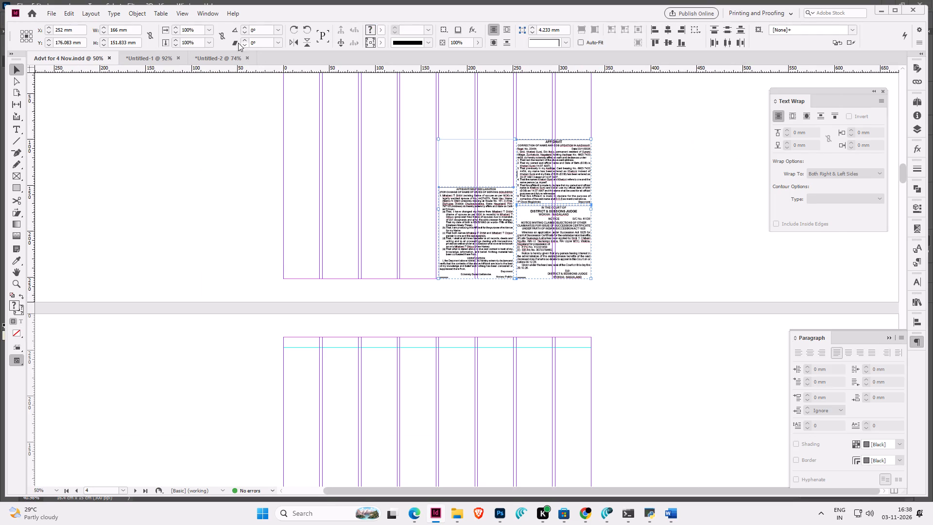
In the Untitled-1 document, select the Land for Sale, court notice and Doyang Union ads on the page together.
click(146, 54)
drag(390, 122, 482, 275)
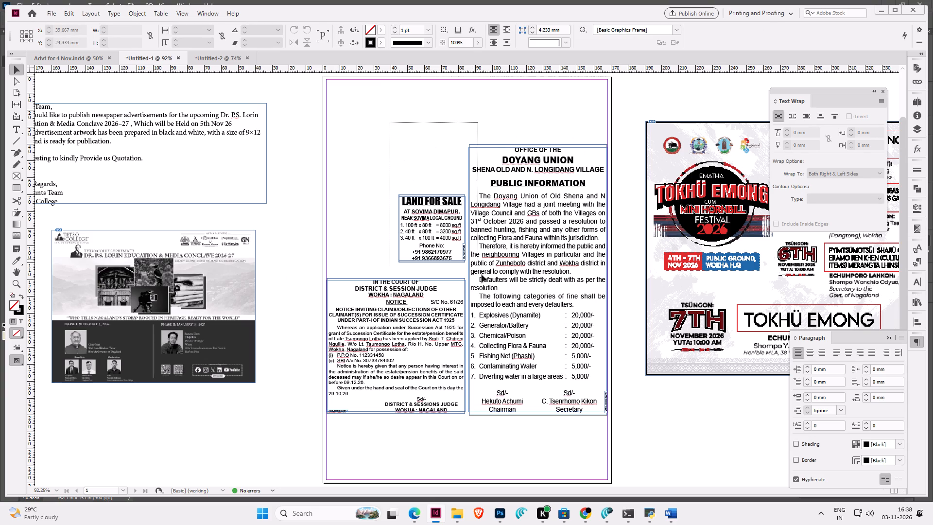
drag(482, 275, 501, 315)
scroll(505, 306, down, 3)
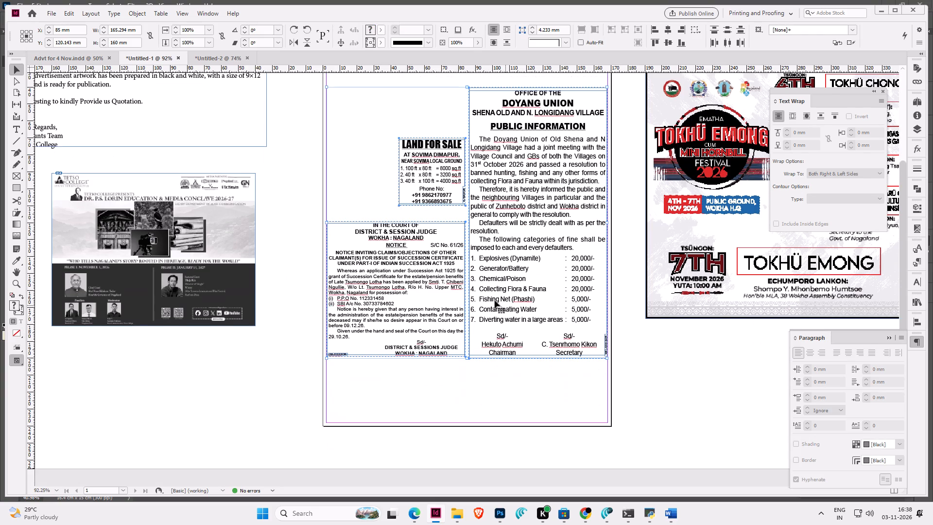
Set the Untitled-1 document to A4 page size with 2 mm margins on all four sides.
key(ctrl+alt+p)
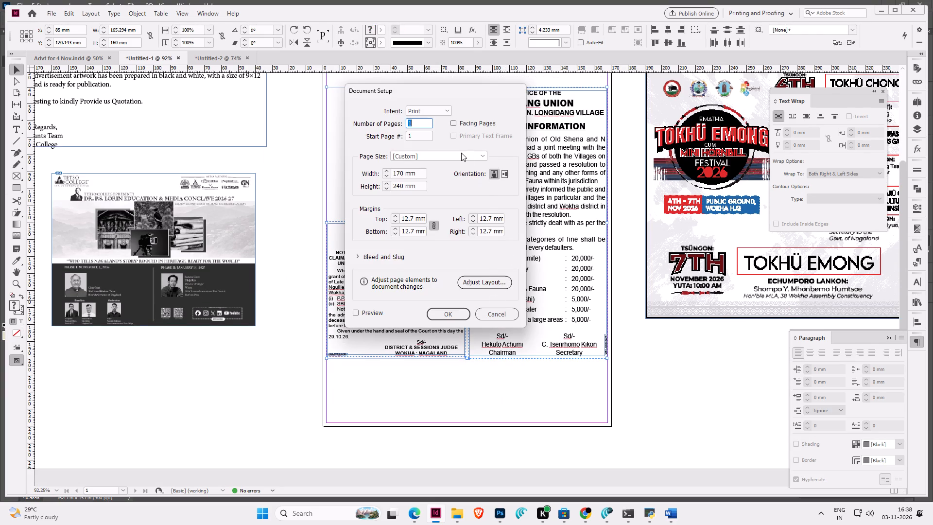
click(461, 153)
click(408, 232)
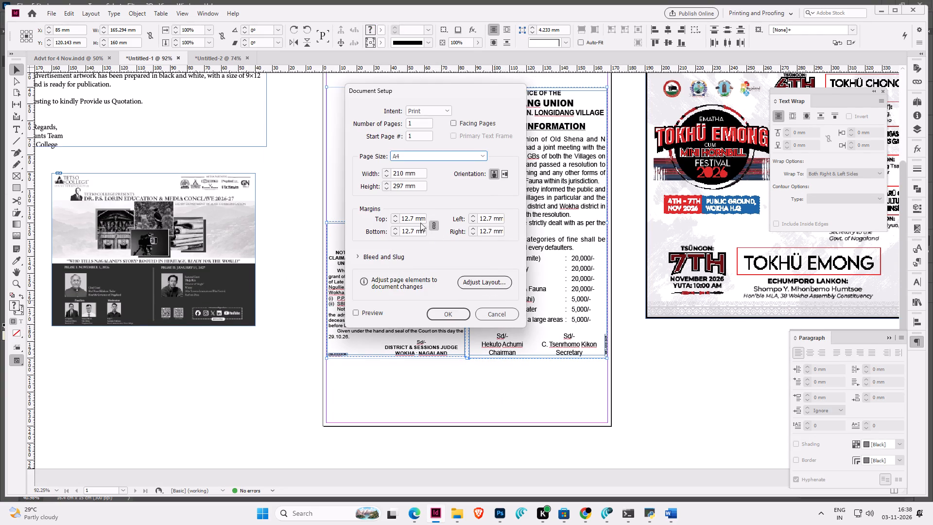
drag(415, 219, 294, 195)
key(2)
key(Tab)
key(2)
key(Tab)
key(2)
key(Tab)
key(2)
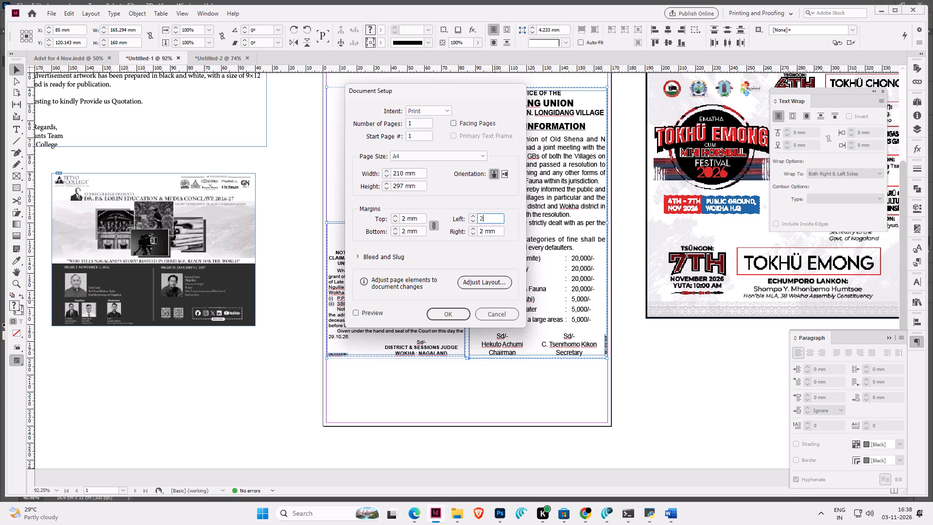
key(Return)
Replace the old ads on the Untitled-1 page with the copied two affidavits and District & Sessions Judge court notice.
drag(517, 114, 422, 365)
key(Delete)
click(447, 289)
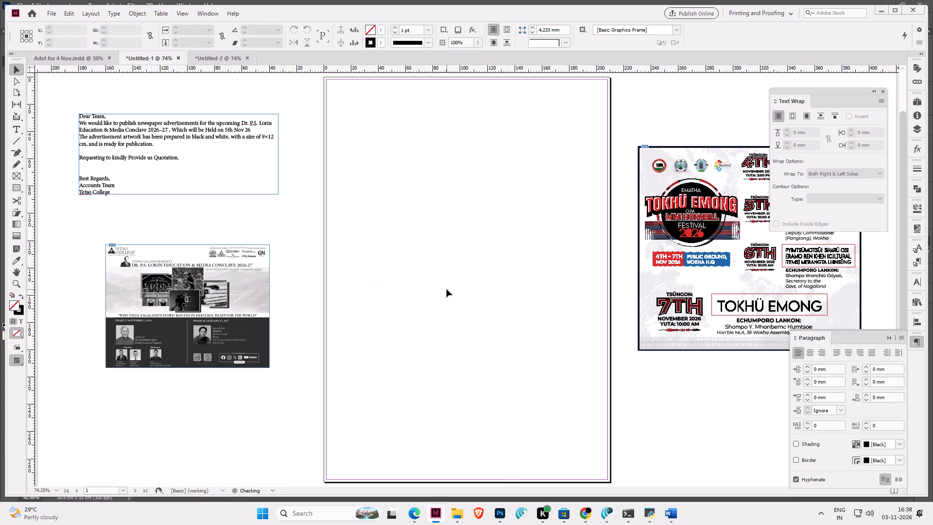
key(ctrl+v)
click(421, 146)
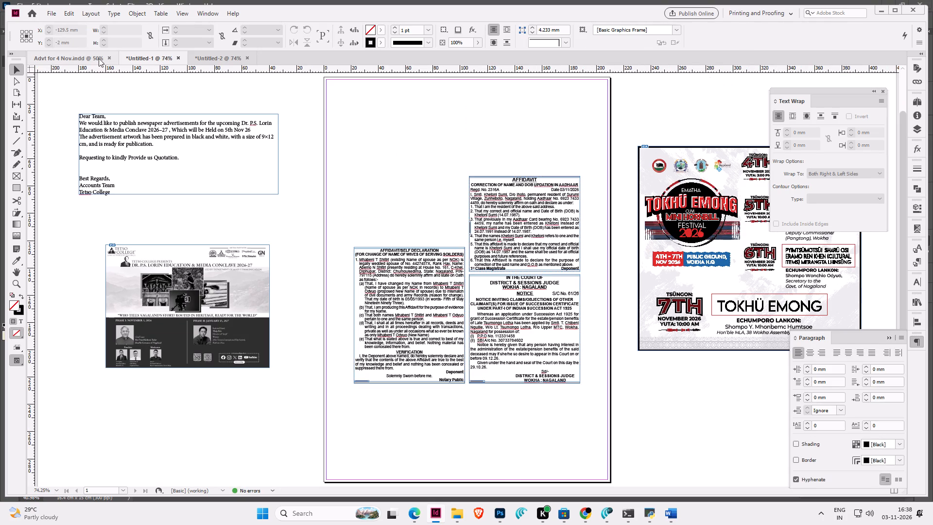
Copy the Doyang Union public information notice from page 2 of Advt for 4 Nov into Untitled-1, near the page's upper left.
click(73, 56)
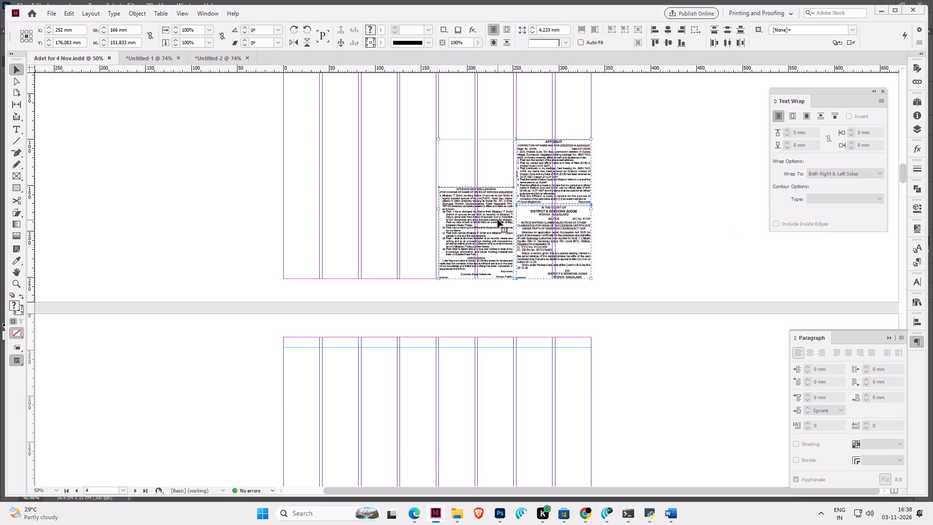
scroll(498, 220, up, 20)
scroll(498, 220, up, 12)
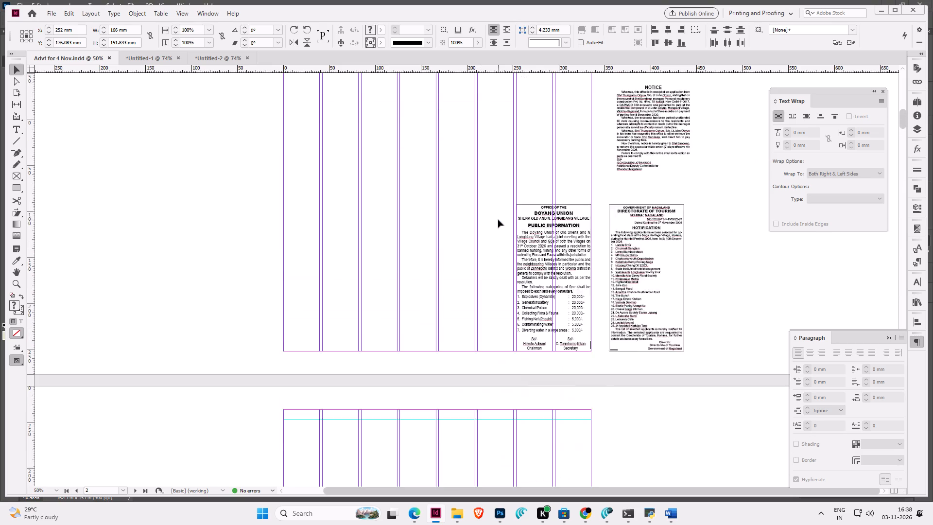
scroll(498, 220, up, 2)
click(553, 273)
key(ctrl+c)
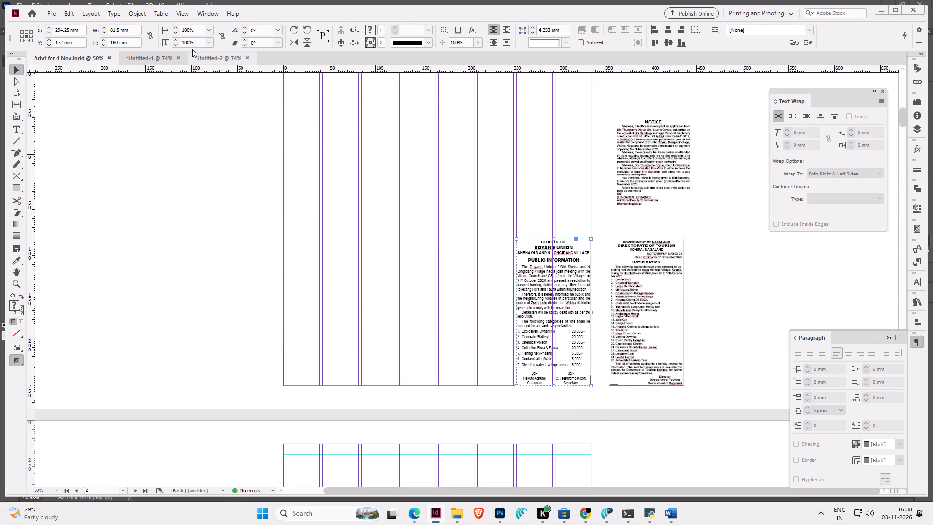
click(156, 55)
key(ctrl+v)
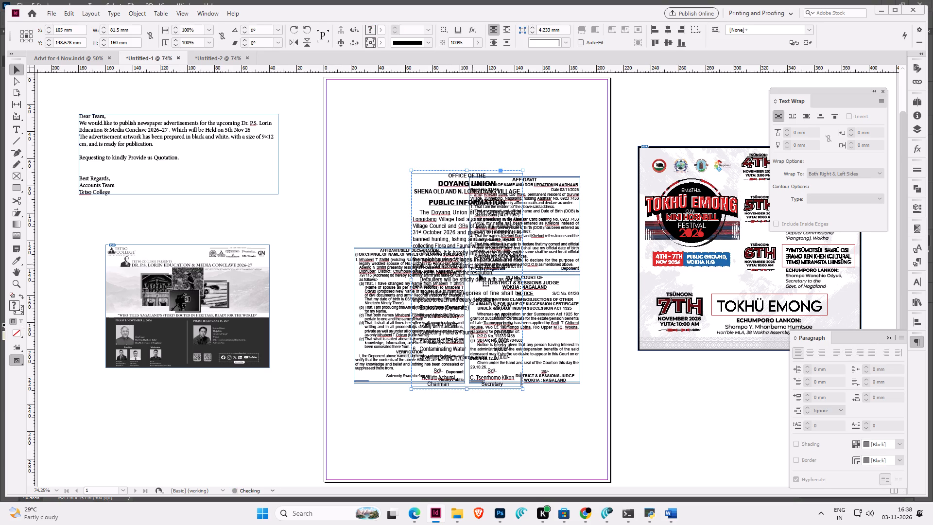
drag(481, 275, 371, 214)
Copy the Nagaland Health Protection Society notice from page 5 of Advt for 4 Nov into Untitled-1, at the page's lower right.
click(53, 57)
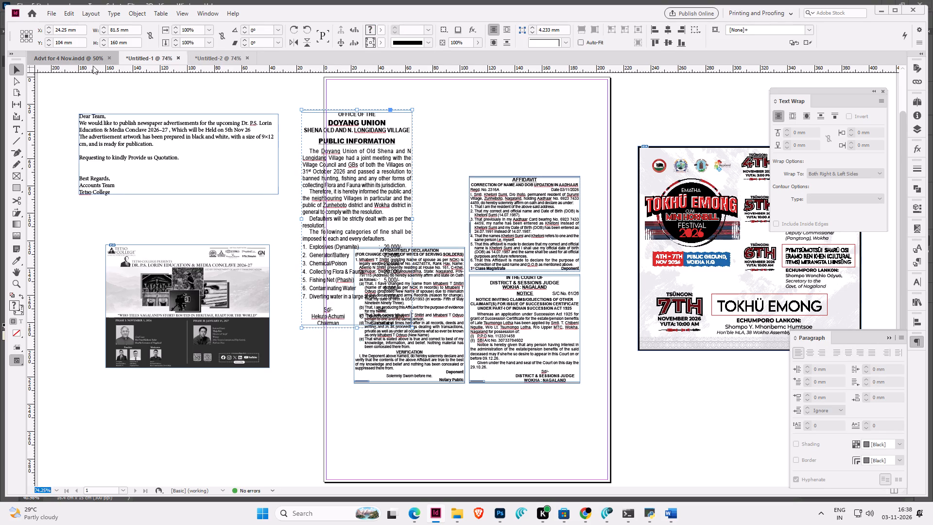
scroll(515, 246, up, 20)
scroll(515, 246, up, 6)
scroll(515, 246, down, 7)
scroll(515, 246, up, 2)
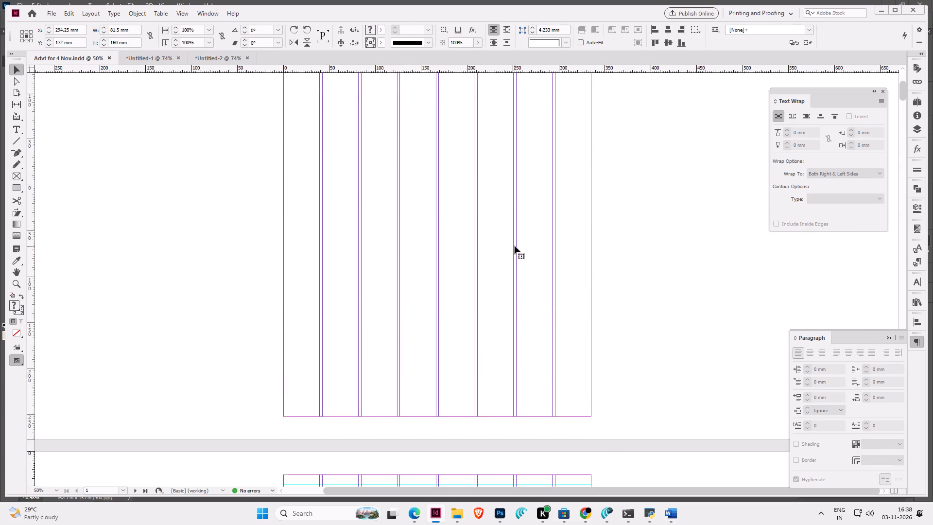
scroll(515, 246, down, 20)
scroll(515, 246, down, 20)
scroll(515, 246, down, 11)
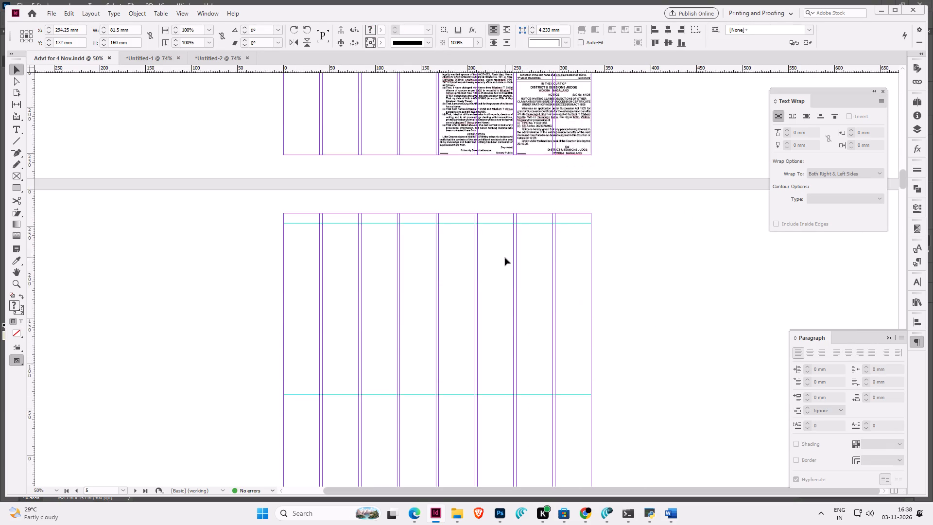
scroll(505, 258, down, 11)
drag(561, 225, 532, 308)
key(ctrl+c)
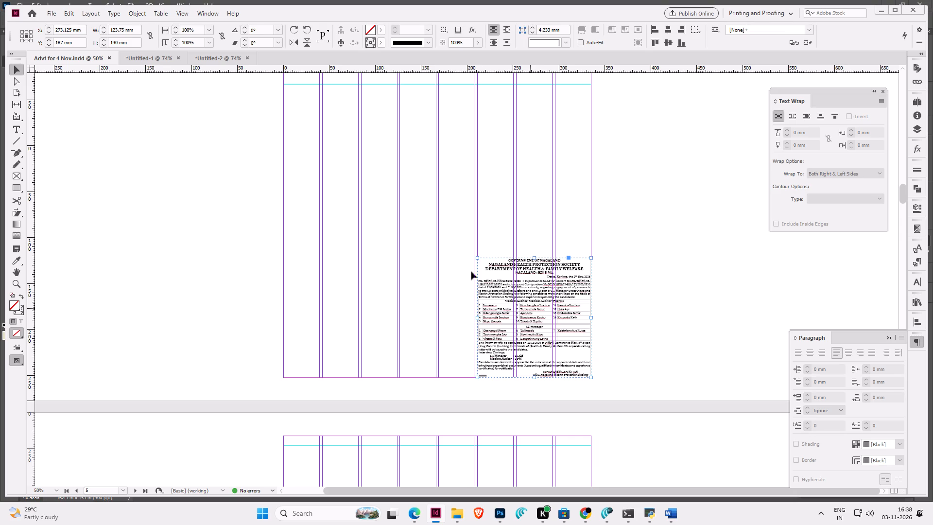
click(155, 60)
scroll(457, 208, down, 4)
key(ctrl+v)
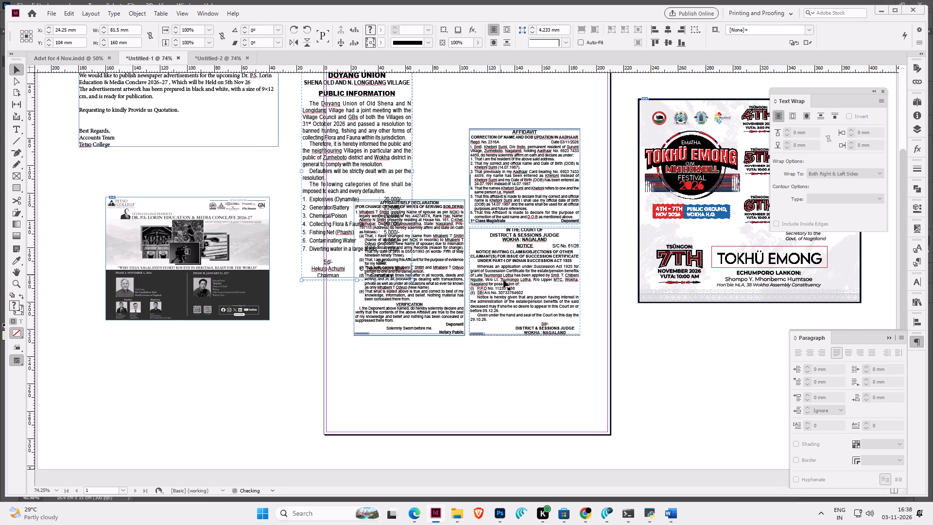
drag(476, 293, 549, 384)
Copy the small affidavit and Land for Sale ads together from page 8 of Advt for 4 Nov into Untitled-1, near the page top.
click(62, 58)
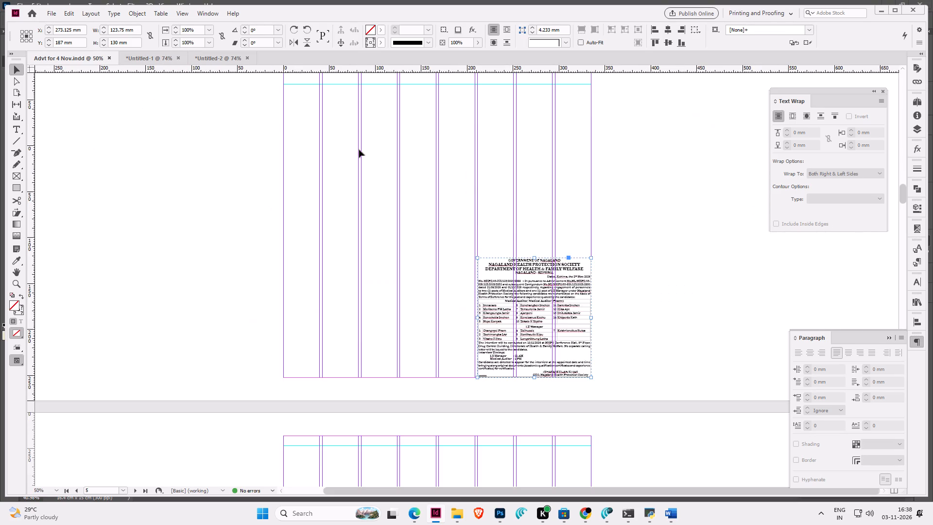
scroll(444, 158, down, 20)
scroll(444, 158, down, 15)
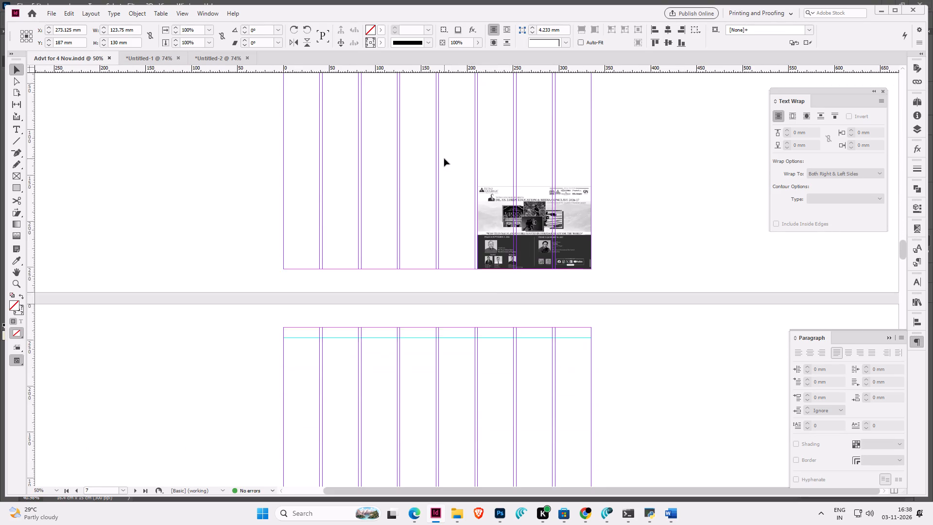
scroll(444, 158, down, 8)
drag(492, 210, 419, 306)
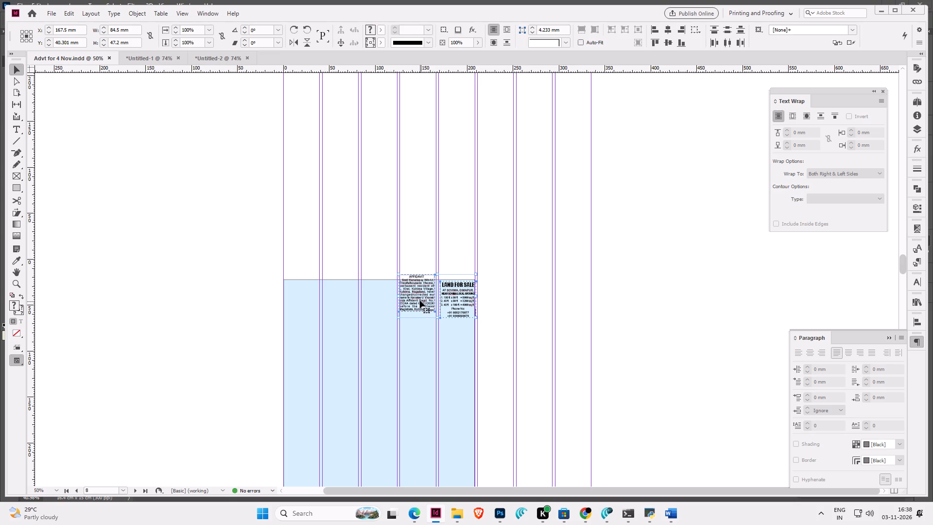
key(ctrl+c)
click(148, 58)
key(ctrl+v)
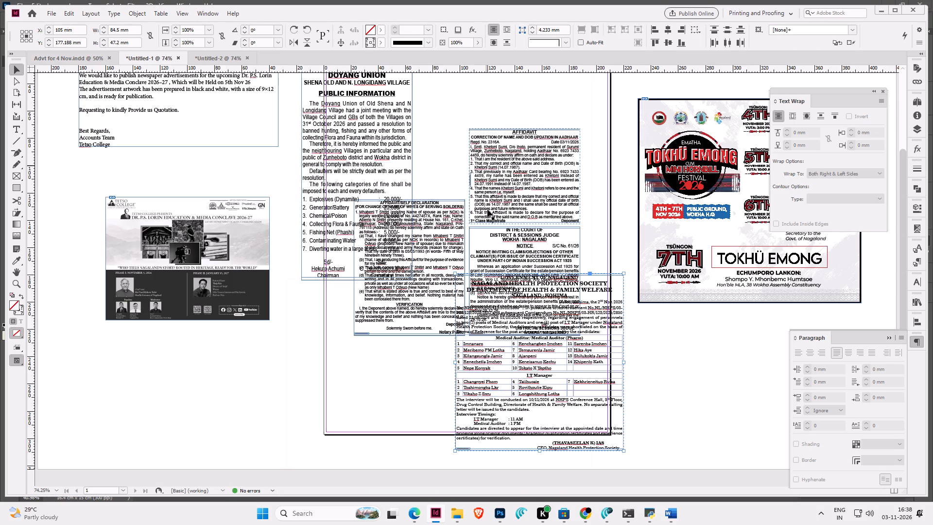
drag(495, 271, 530, 100)
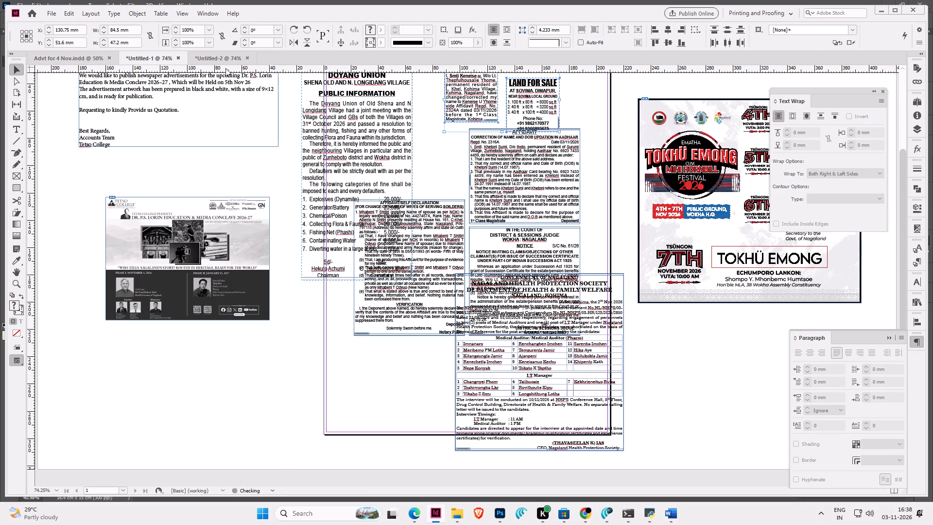
Look through the remaining pages of Advt for 4 Nov, up to page 12, for further ads to gather.
click(81, 57)
scroll(504, 196, down, 20)
scroll(504, 196, down, 3)
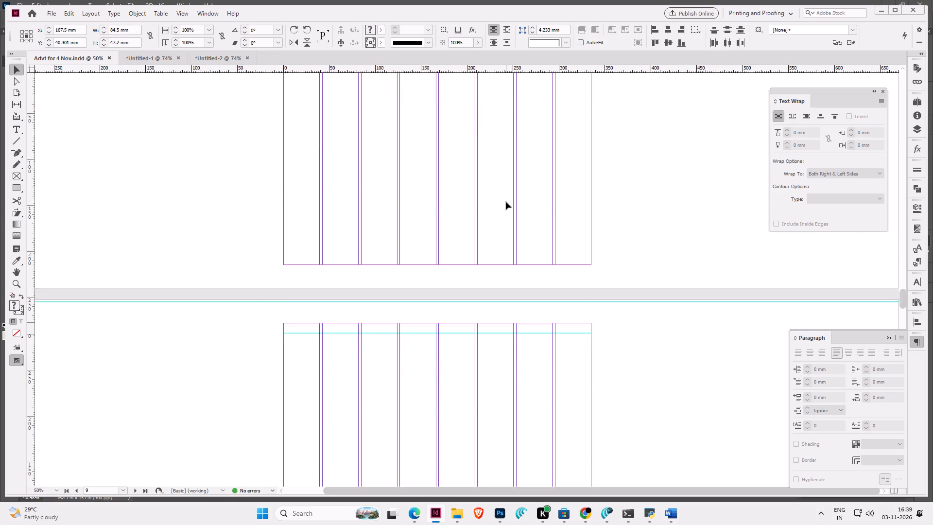
scroll(506, 202, down, 20)
scroll(506, 202, down, 20)
scroll(506, 202, down, 1)
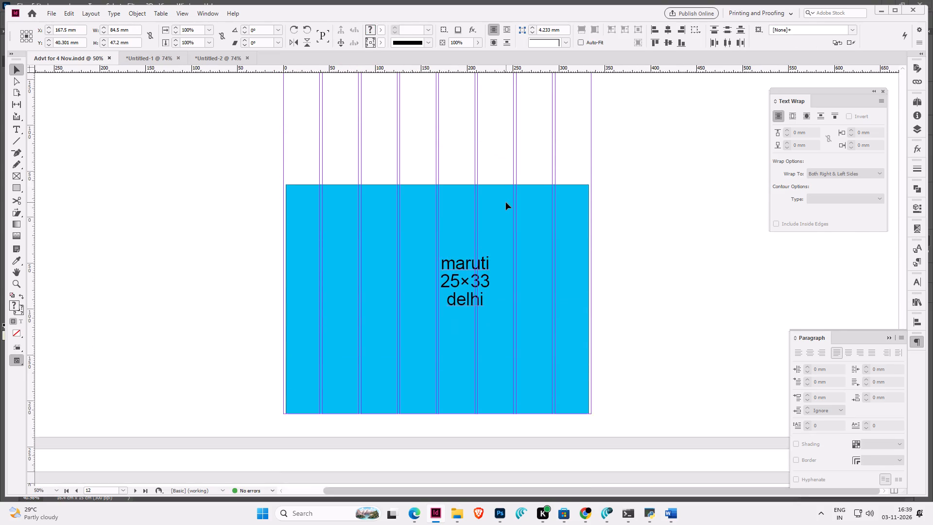
scroll(506, 202, down, 2)
scroll(506, 202, up, 5)
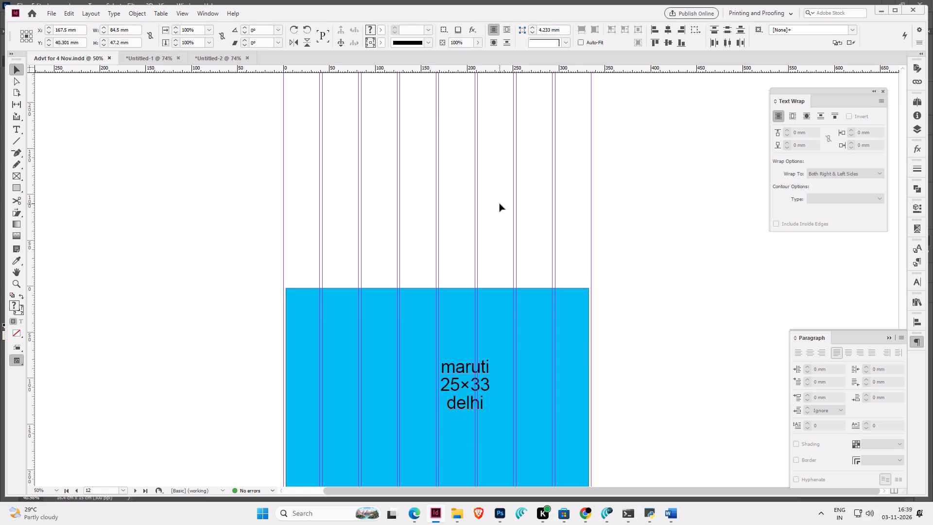
scroll(500, 204, up, 20)
scroll(500, 204, up, 10)
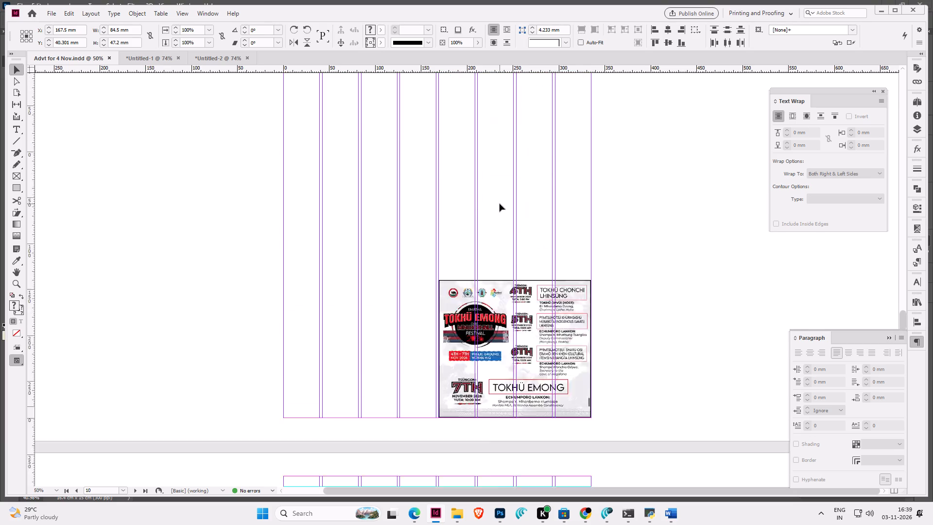
scroll(500, 204, up, 12)
In Untitled-1, shift the small affidavit and Land for Sale ads lower left and fit the Doyang Union notice into the upper-left margin corner.
click(147, 61)
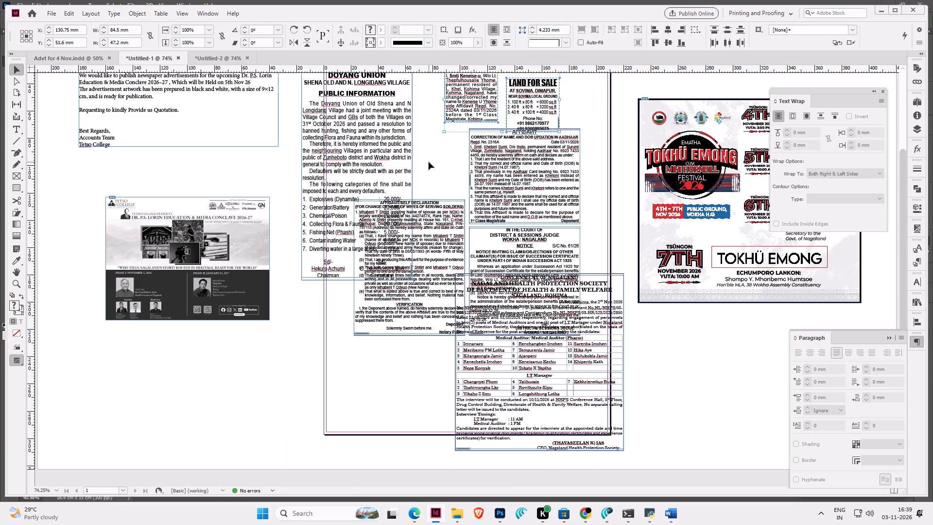
scroll(441, 219, up, 3)
drag(458, 150, 531, 200)
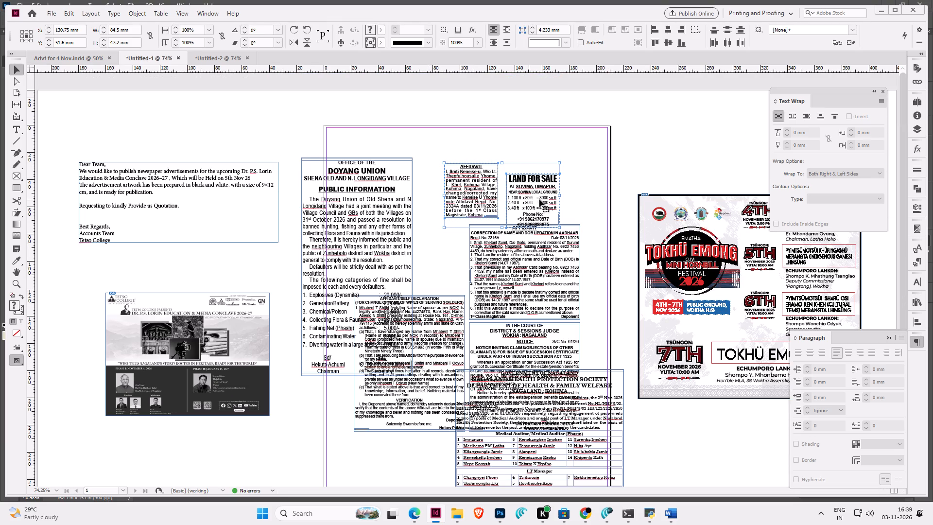
drag(539, 199, 373, 429)
drag(378, 215, 405, 188)
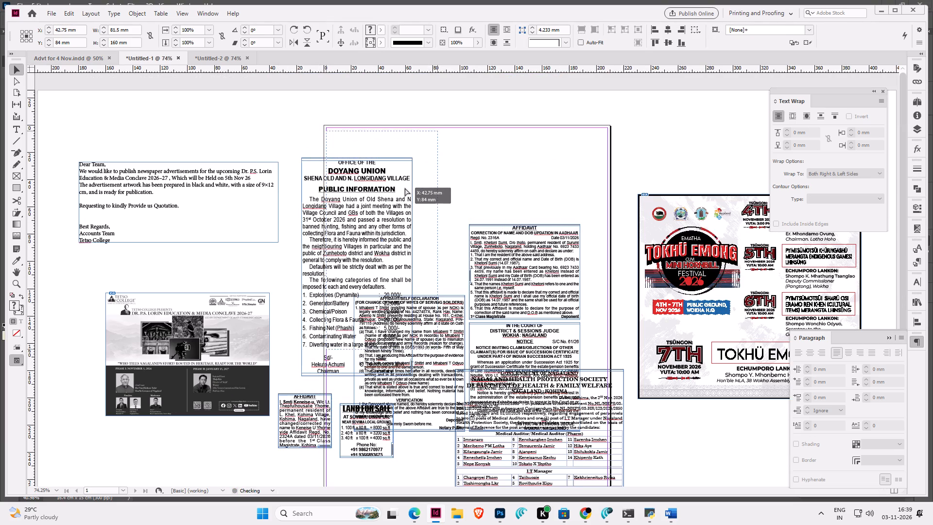
drag(405, 188, 405, 186)
Move the Aadhaar affidavit and court notice below the Doyang Union notice, and fit the Health Protection Society notice into the upper-right margin corner.
scroll(412, 191, down, 1)
scroll(534, 224, down, 3)
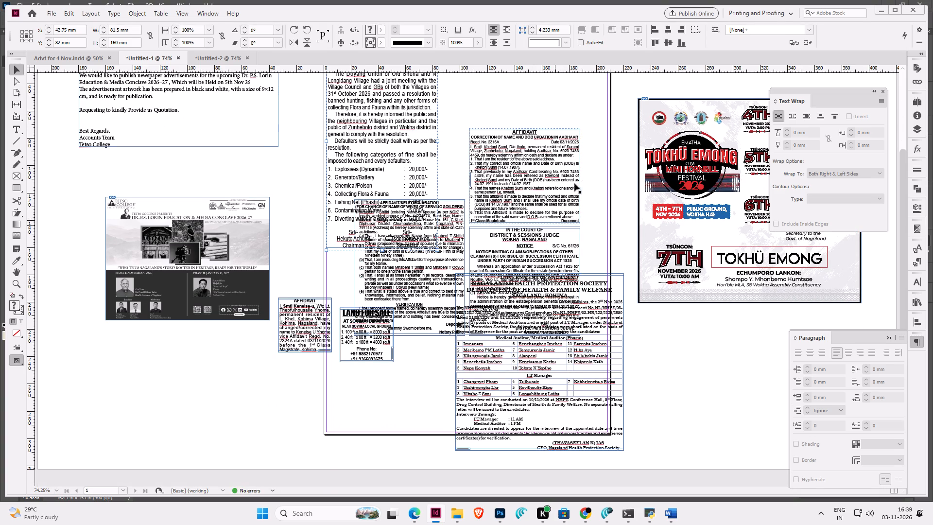
drag(598, 169, 546, 244)
drag(541, 244, 394, 366)
drag(550, 386, 553, 363)
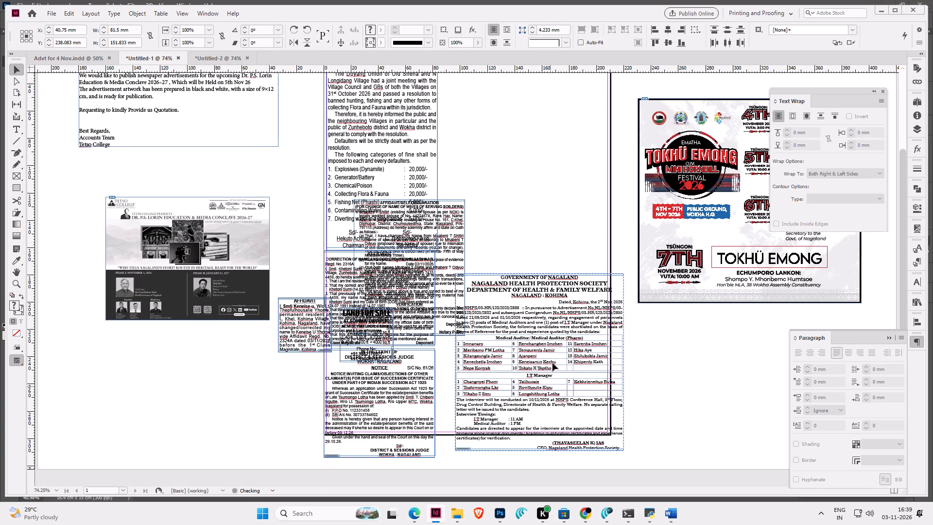
drag(553, 363, 541, 181)
scroll(550, 201, up, 3)
drag(546, 240, 538, 204)
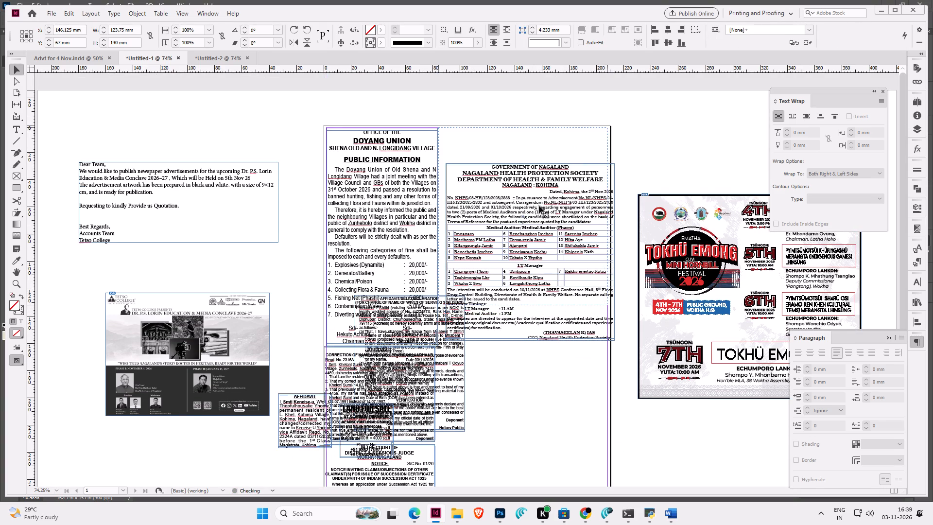
Set the change-of-name affidavit aside and stack the Aadhaar affidavit and court notice along the right margin beneath the Health Protection Society notice.
scroll(536, 218, down, 2)
drag(448, 298, 589, 313)
drag(575, 302, 315, 397)
drag(413, 317, 591, 295)
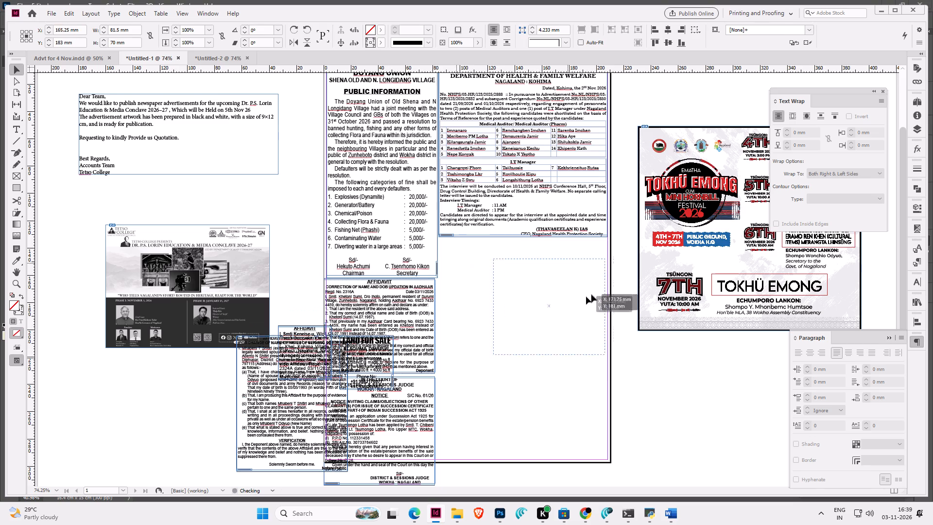
drag(591, 295, 585, 281)
drag(412, 437, 519, 399)
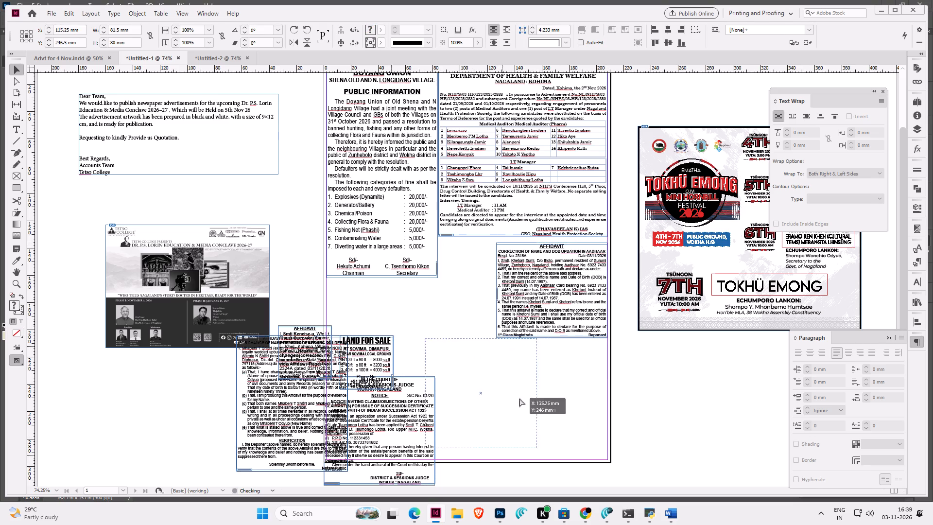
drag(519, 399, 583, 406)
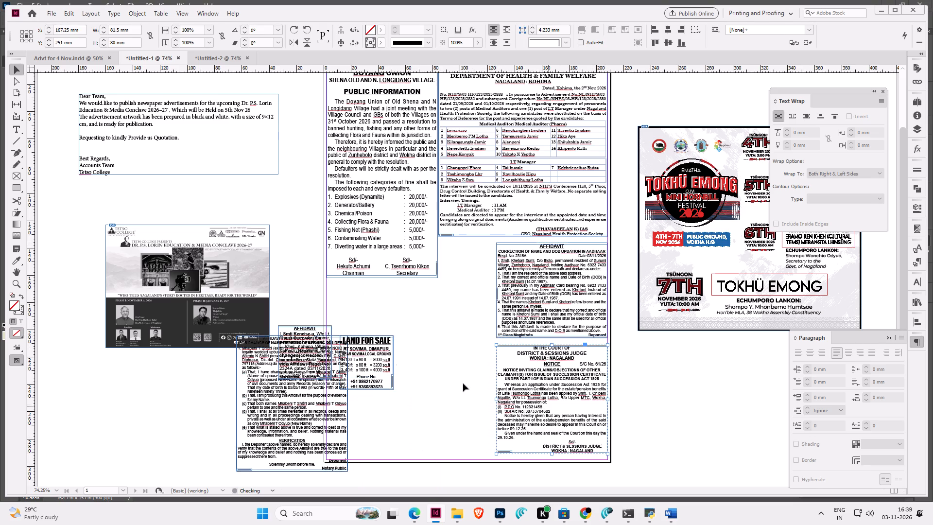
Place the Land for Sale ad and the small affidavit in the narrow space beside the stacked Aadhaar affidavit and court notice.
drag(379, 356, 479, 298)
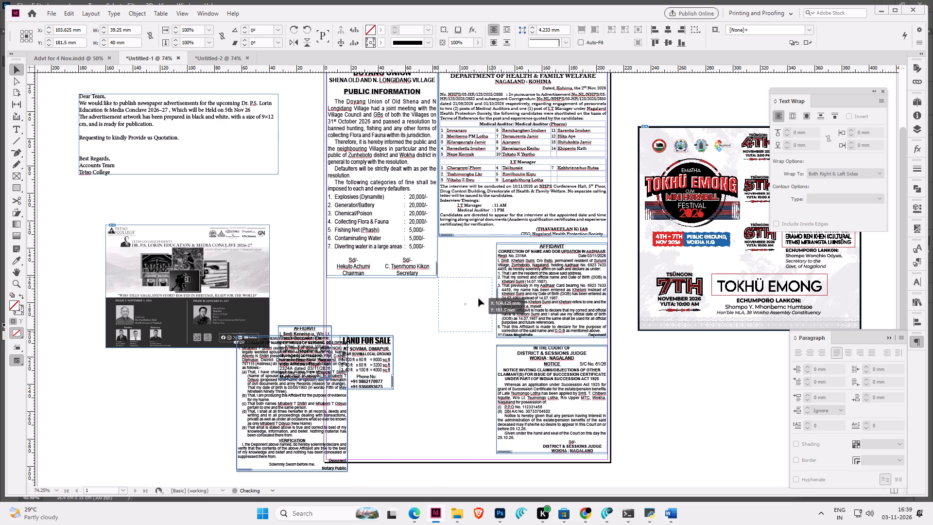
drag(479, 298, 479, 299)
drag(311, 327, 458, 369)
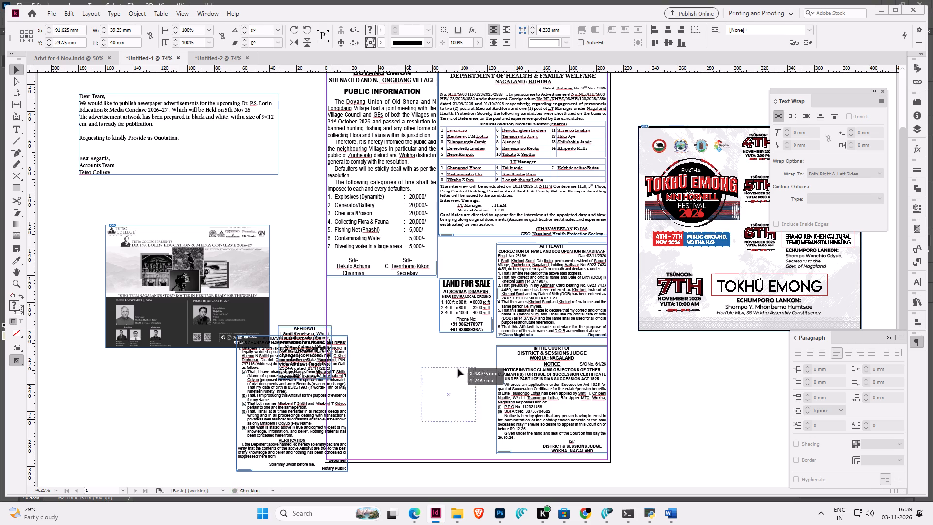
drag(458, 369, 476, 371)
Move the change-of-name affidavit onto the page beneath the Doyang Union notice, aligned with the left margin.
drag(275, 400, 363, 365)
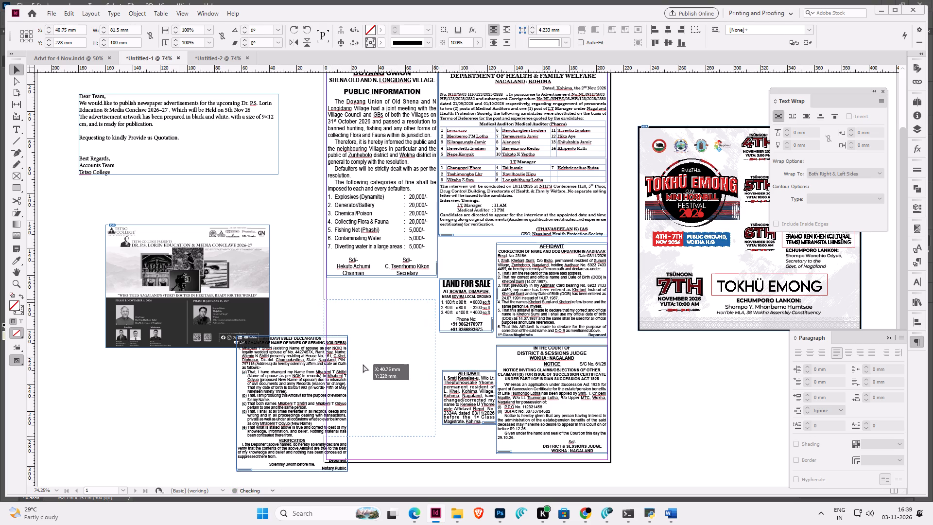
drag(363, 365, 364, 365)
Print the arranged A4 ad page in Untitled-1 with the proof preset on the KONICA MINOLTA 185en (Copy 3).
scroll(293, 284, up, 1)
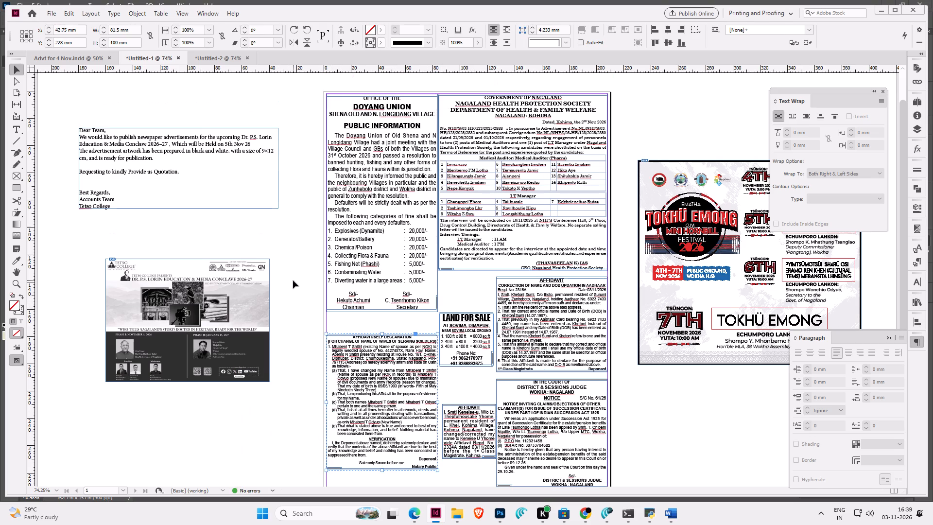
scroll(293, 276, down, 1)
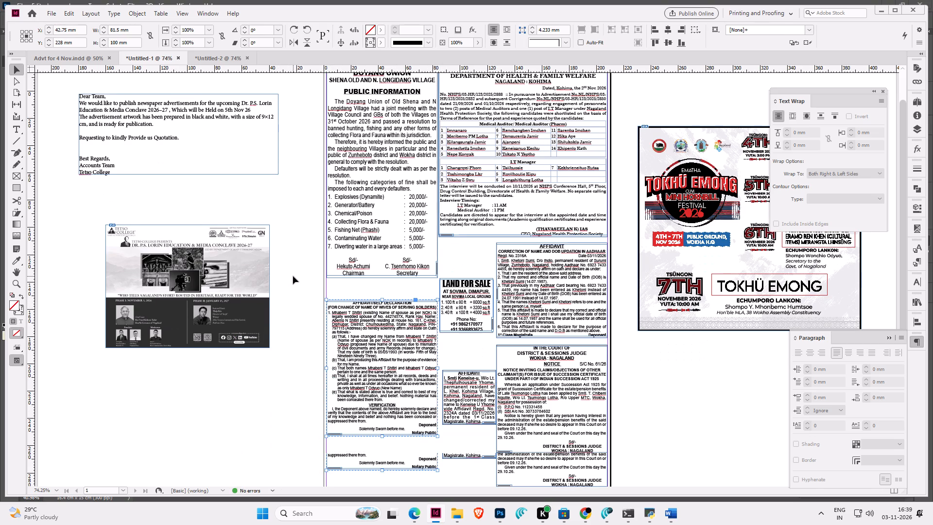
key(ctrl+p)
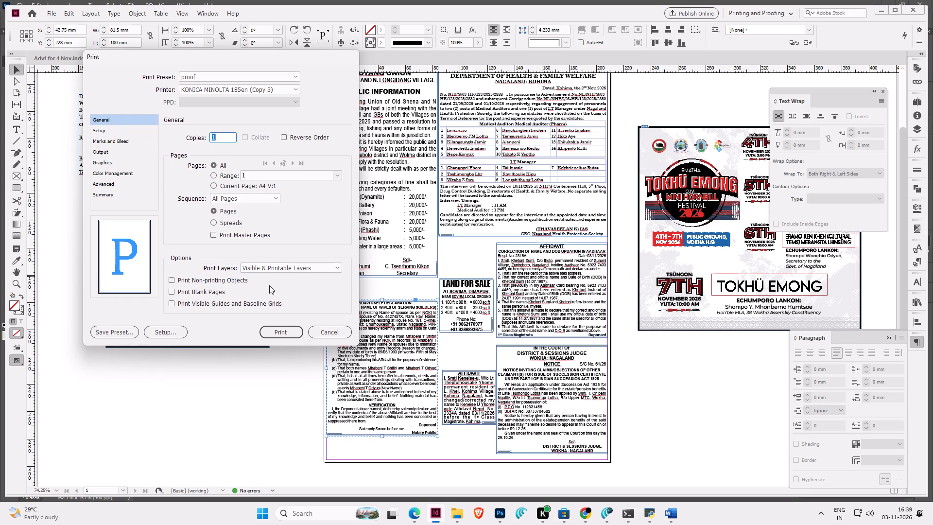
click(279, 330)
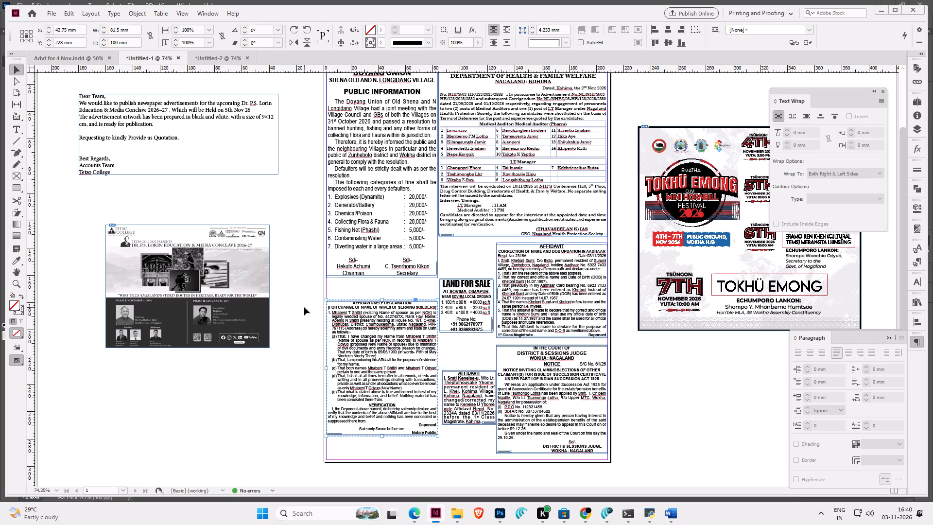
Bring up the Untitled-2 document containing the Booking Open ad and its classified order note.
click(414, 516)
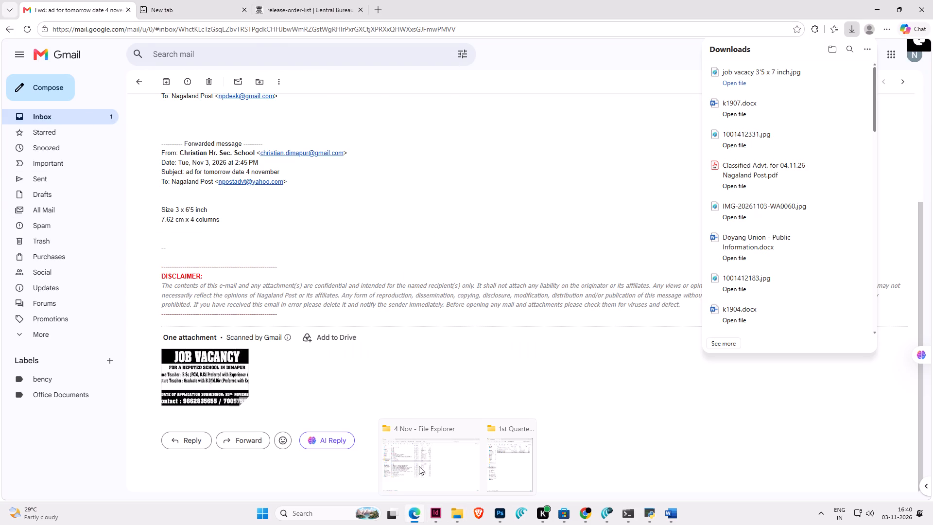
click(436, 512)
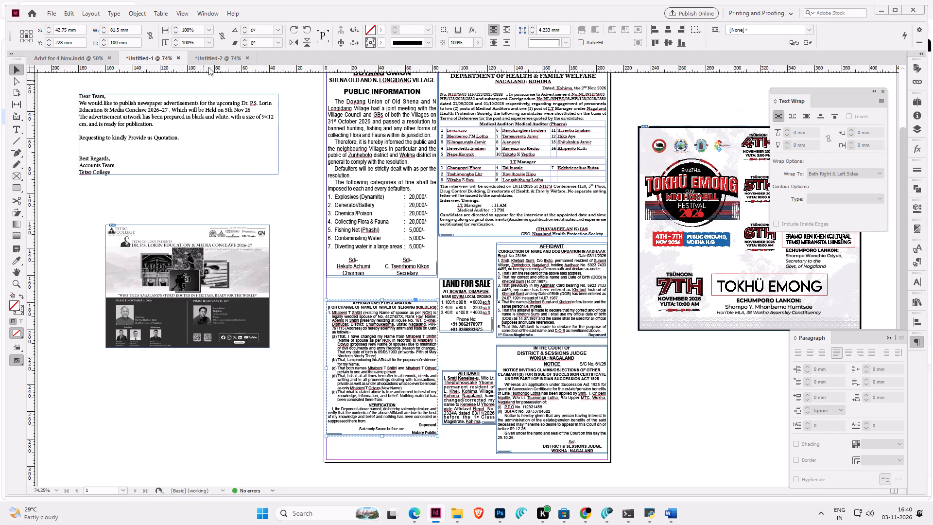
click(214, 53)
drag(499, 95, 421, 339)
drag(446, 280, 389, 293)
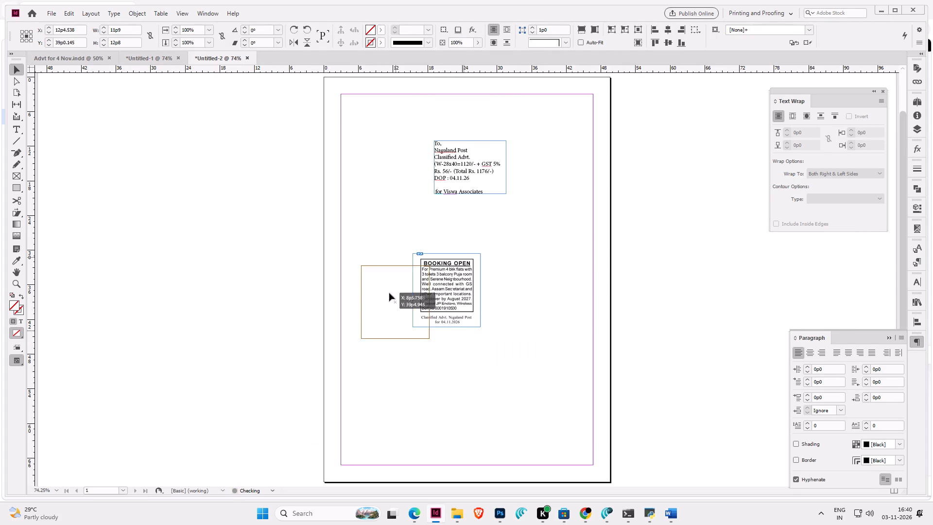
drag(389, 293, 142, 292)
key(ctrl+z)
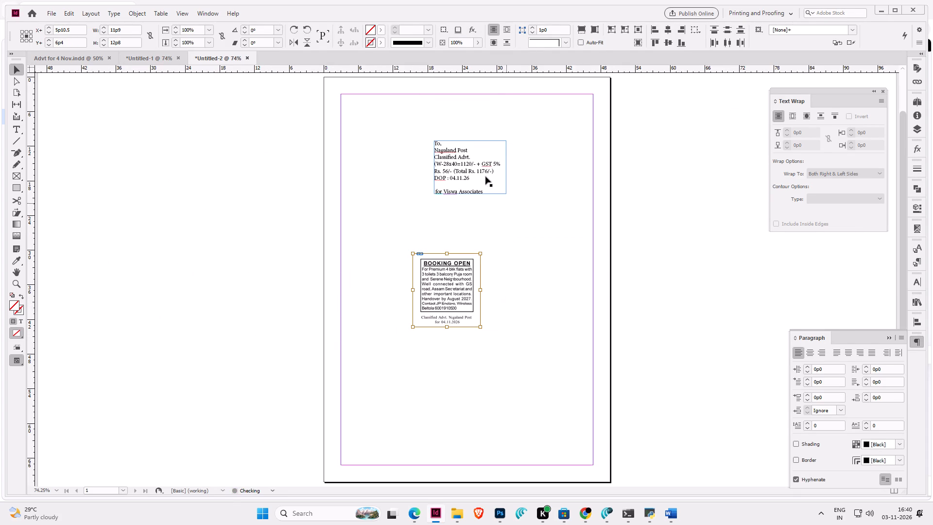
Move the Viswa Associates order note and the Booking Open ad together off the page onto the pasteboard beside it.
drag(487, 107, 425, 324)
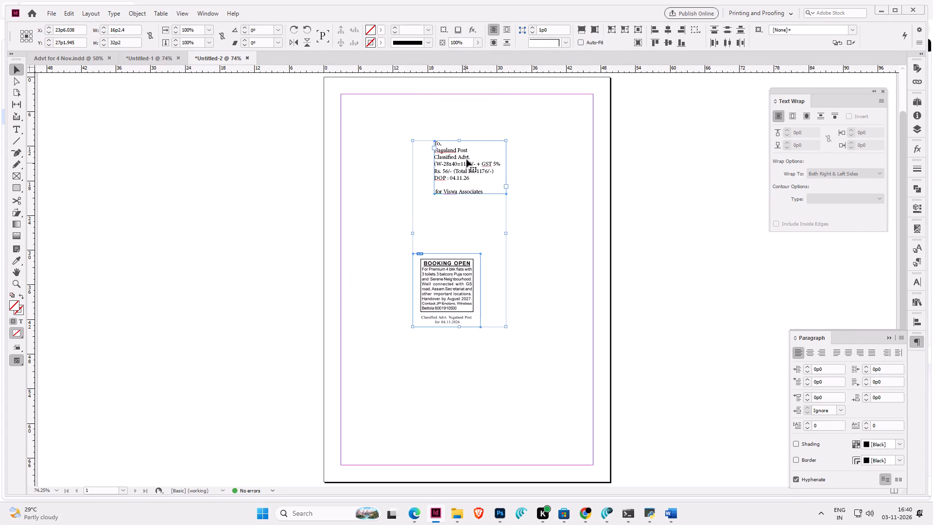
drag(466, 159, 225, 178)
click(409, 227)
Switch to File Explorer to reach the advertisement files.
click(455, 516)
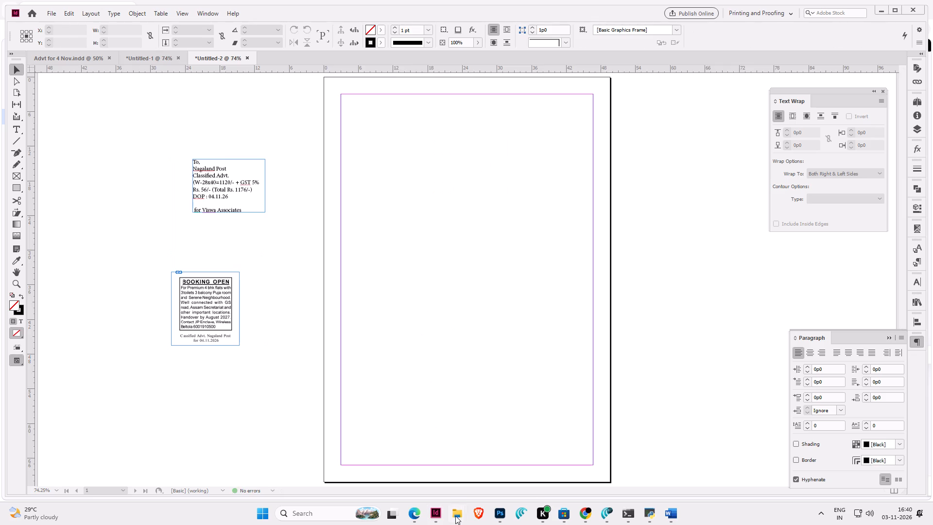
From the 4 Nov folder in File Explorer, bring the TIF file job vacancy 3'5 x 7 inch into InDesign.
click(417, 466)
click(126, 359)
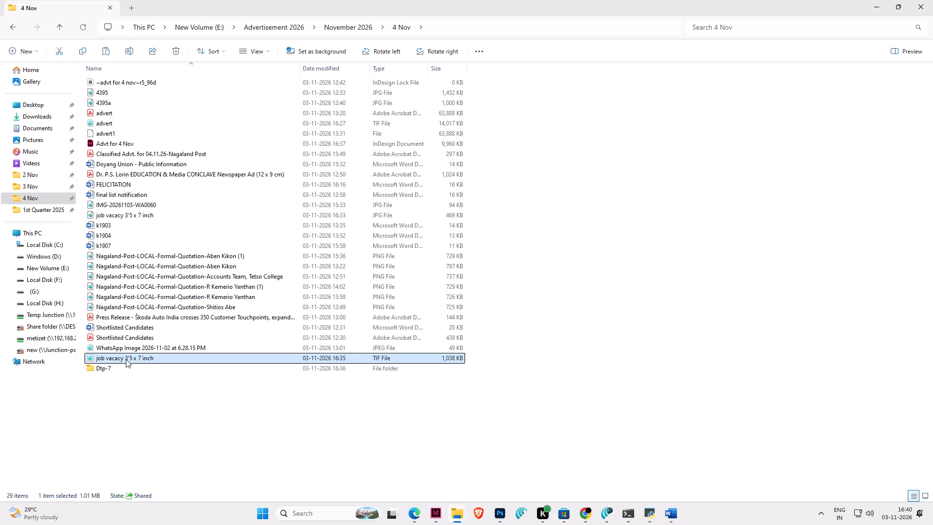
drag(130, 357, 447, 499)
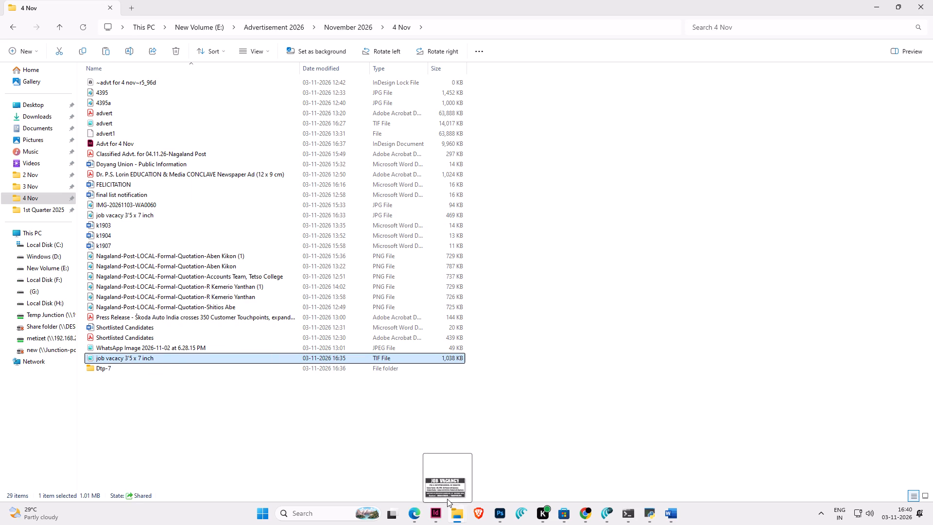
Place the job vacancy TIF on the Untitled-2 page at 100% scale, centred horizontally in the upper half.
drag(447, 499, 437, 288)
click(360, 188)
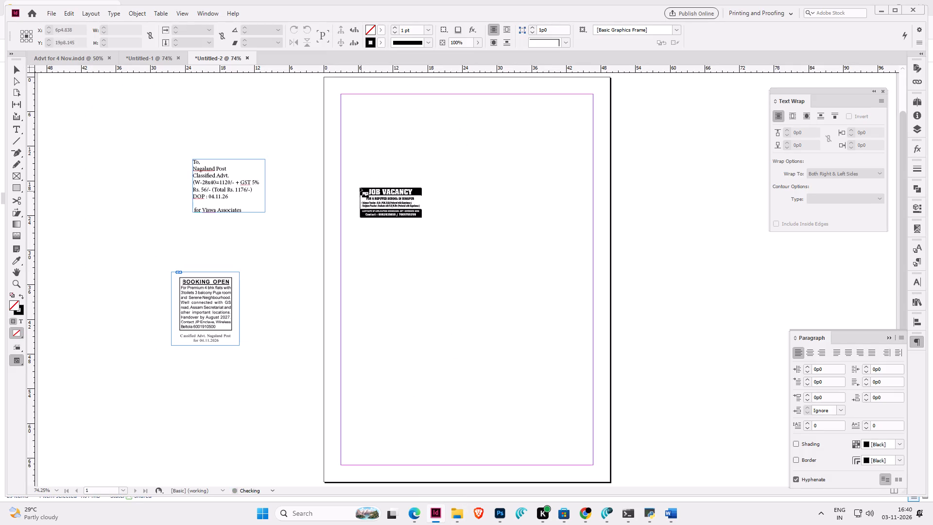
drag(486, 226, 499, 223)
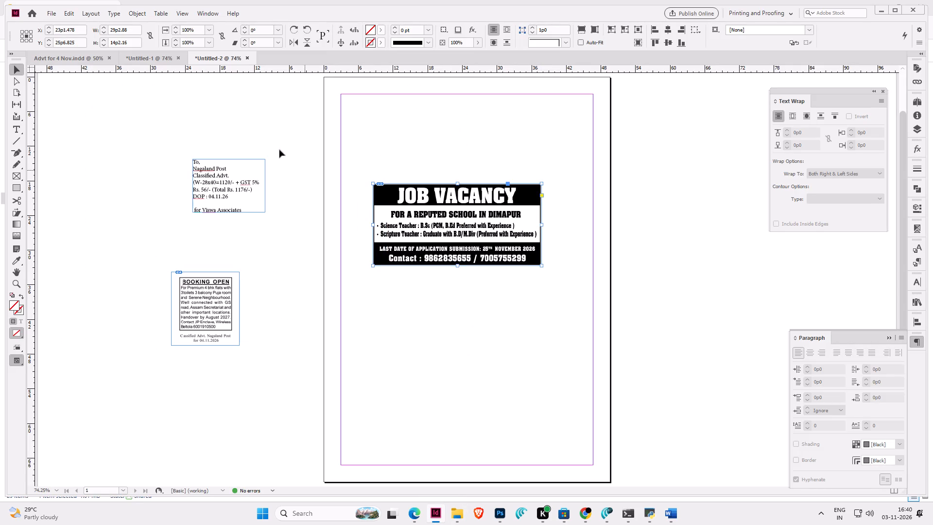
Change the ruler units of Untitled-2 to millimetres.
right_click(29, 69)
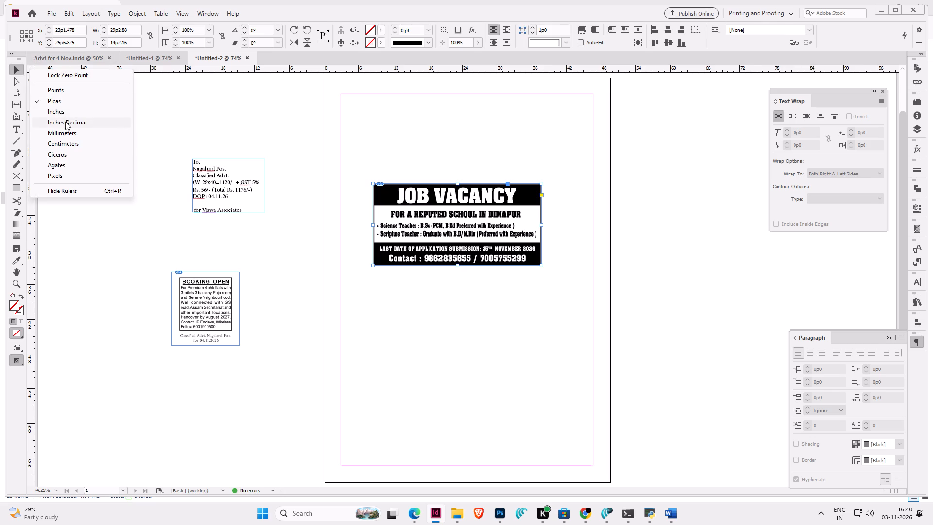
click(71, 134)
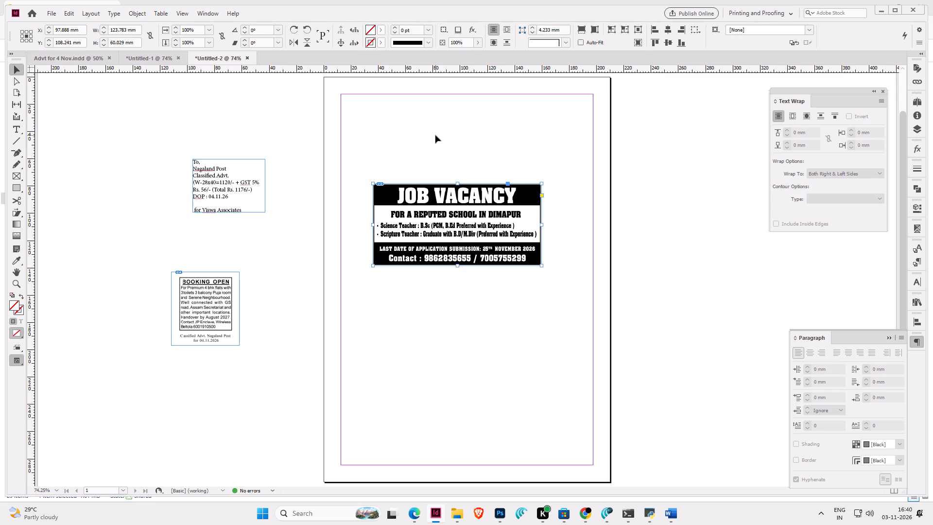
click(435, 135)
Switch to Edge and check the sender and size details in the forwarded "ad for tomorrow date 4 november" email.
click(418, 515)
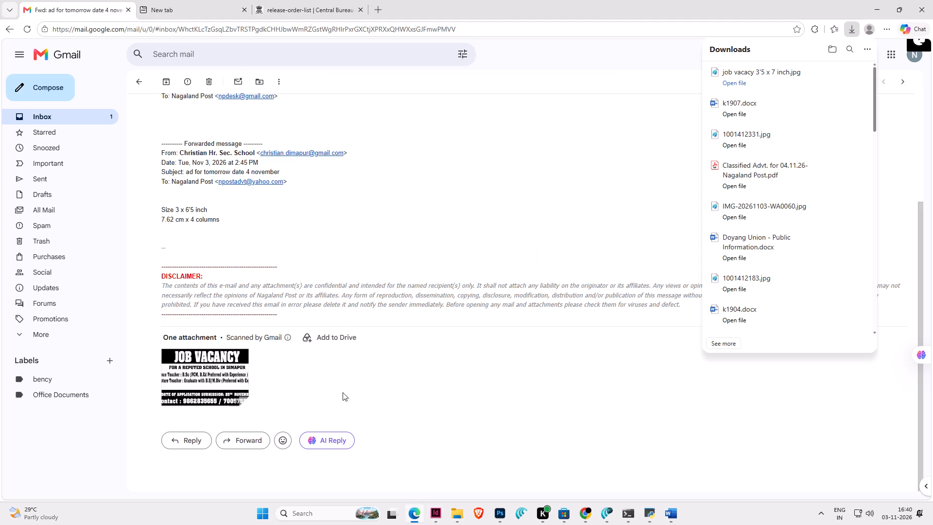
scroll(192, 192, up, 4)
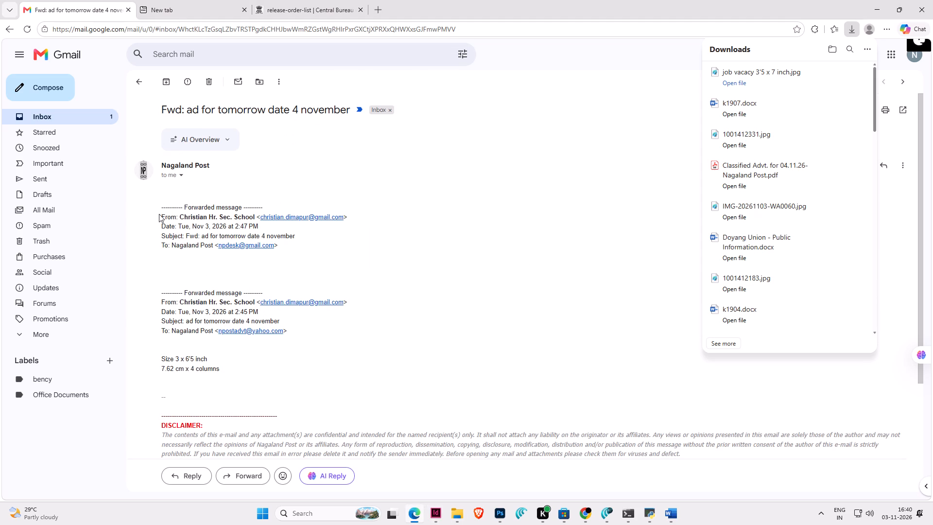
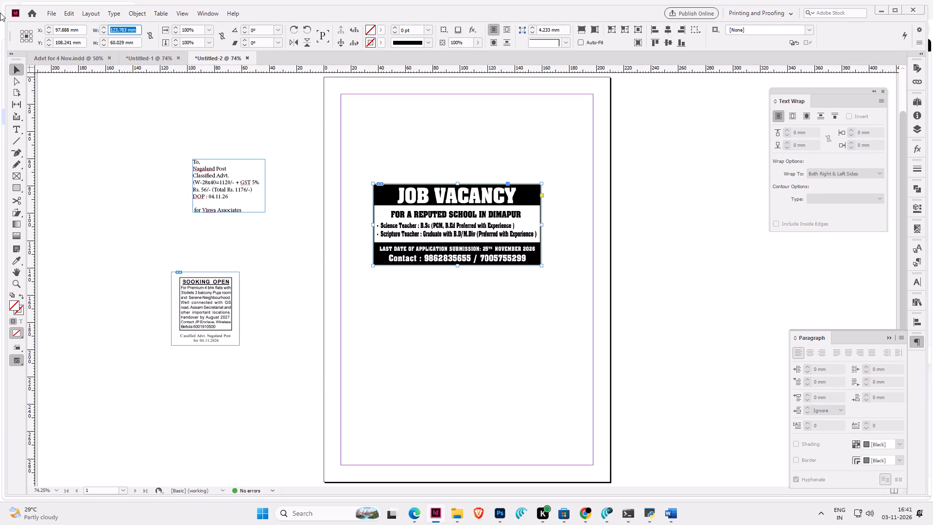
Enlarge the job vacancy ad proportionally to 165 mm wide, fit its frame to the artwork, and position it at about X 108, Y 101 mm.
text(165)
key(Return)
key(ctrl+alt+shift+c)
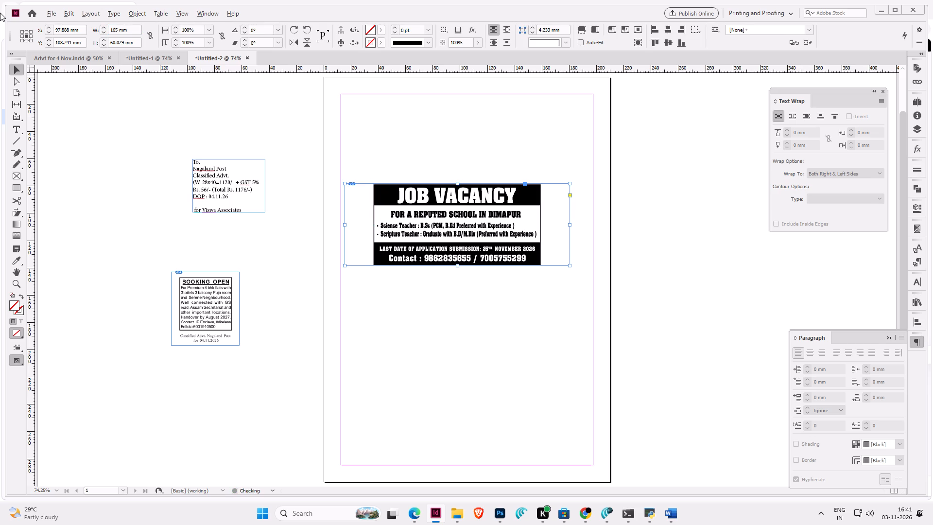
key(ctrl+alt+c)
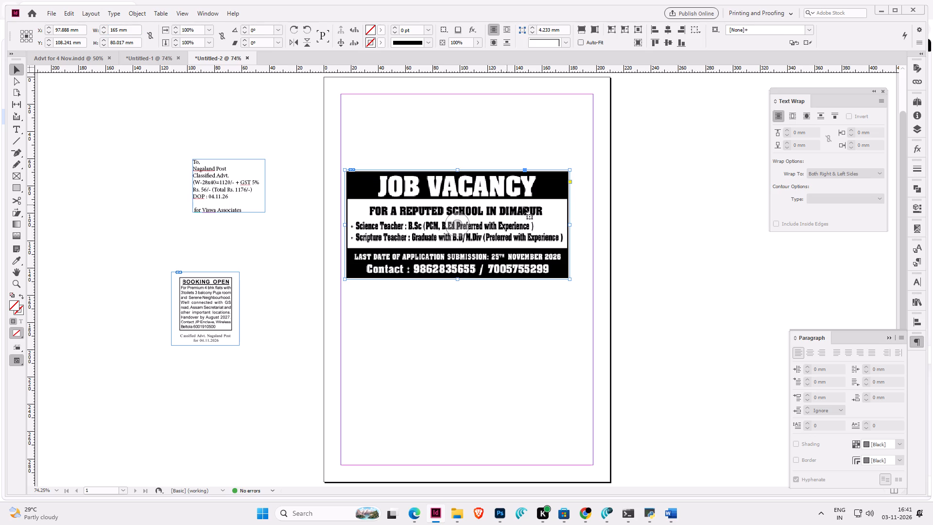
drag(523, 203, 537, 193)
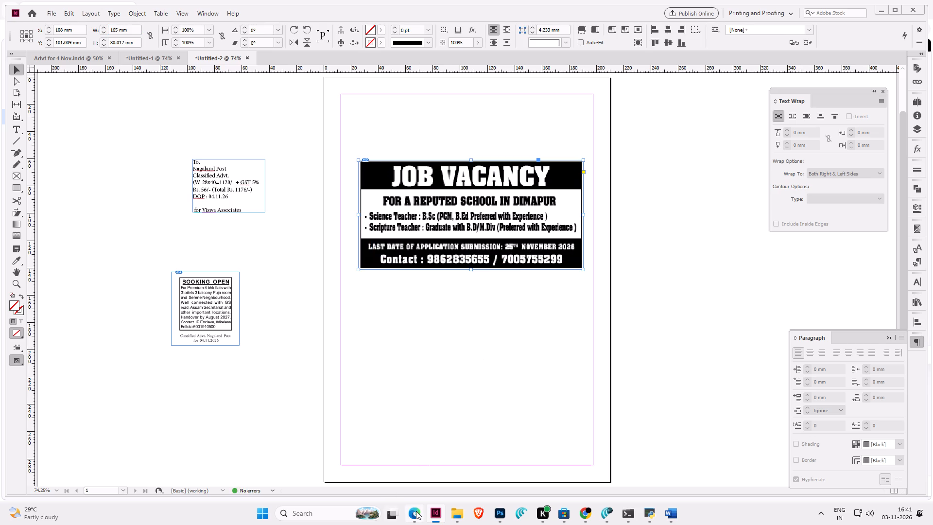
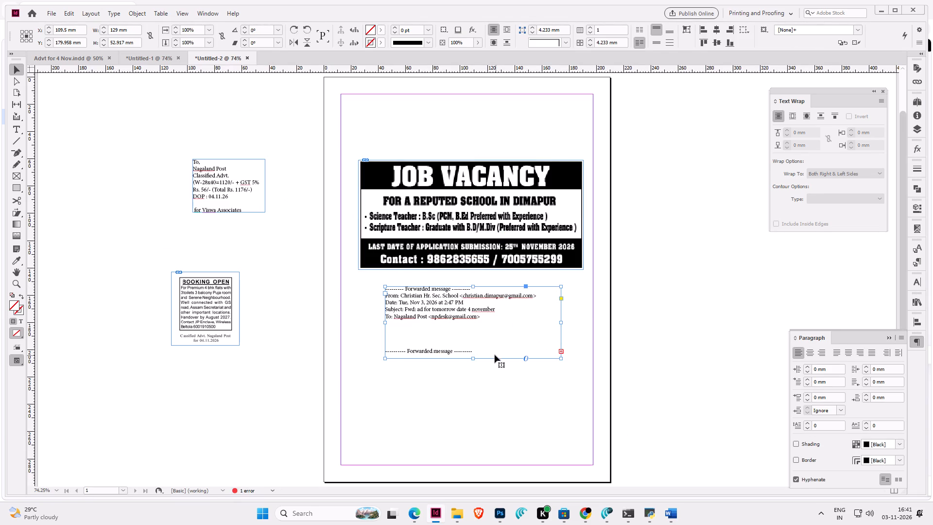
Fit the forwarded-message text frame to its full content and shift it slightly toward the page's left margin, beneath the job vacancy ad.
key(ctrl+alt+c)
drag(469, 332, 457, 336)
click(604, 336)
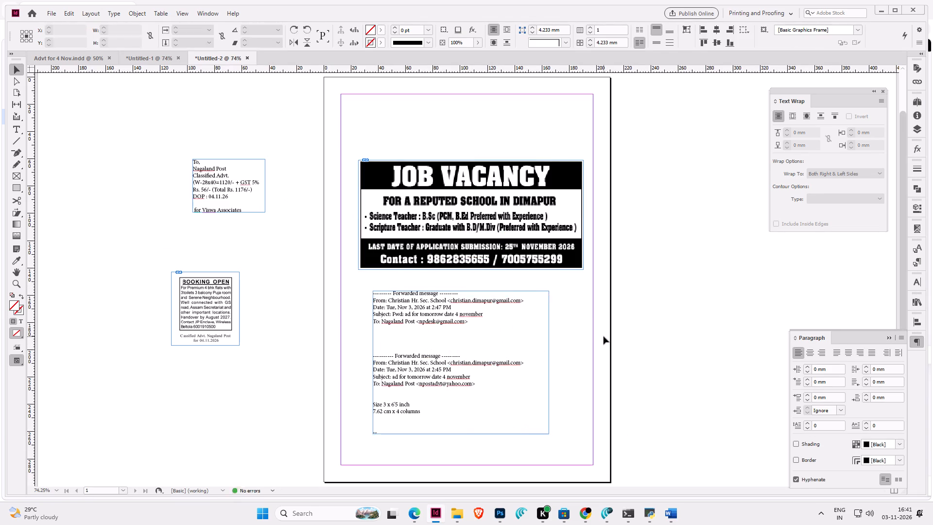
Open the print settings for the Untitled-2 page holding the job vacancy ad and its forwarded message.
key(ctrl+p)
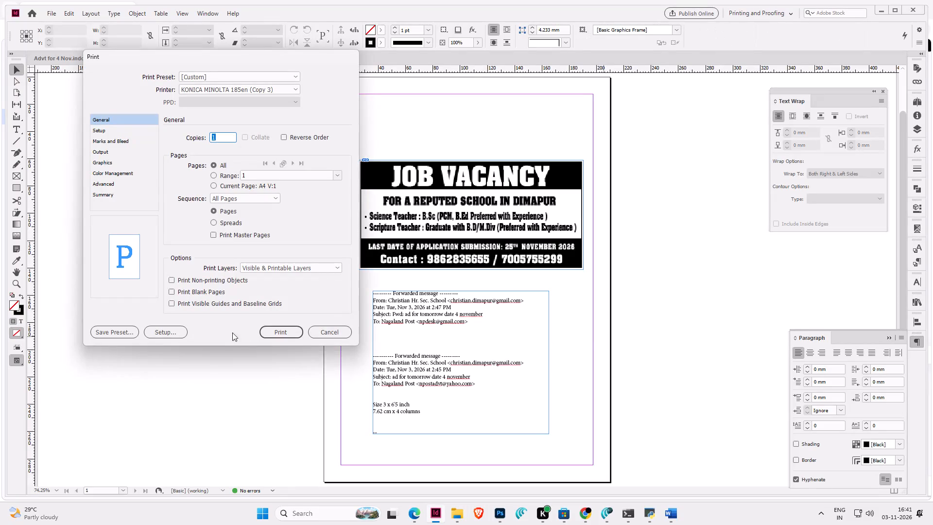
Print one copy of the Untitled-2 page with the job vacancy ad and its forwarded message text on the KONICA MINOLTA 185en (Copy 3).
click(268, 330)
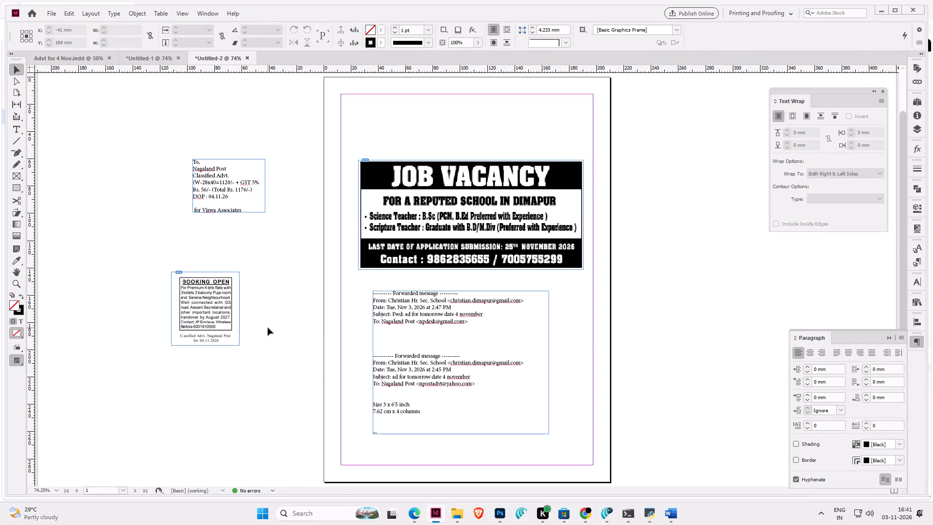
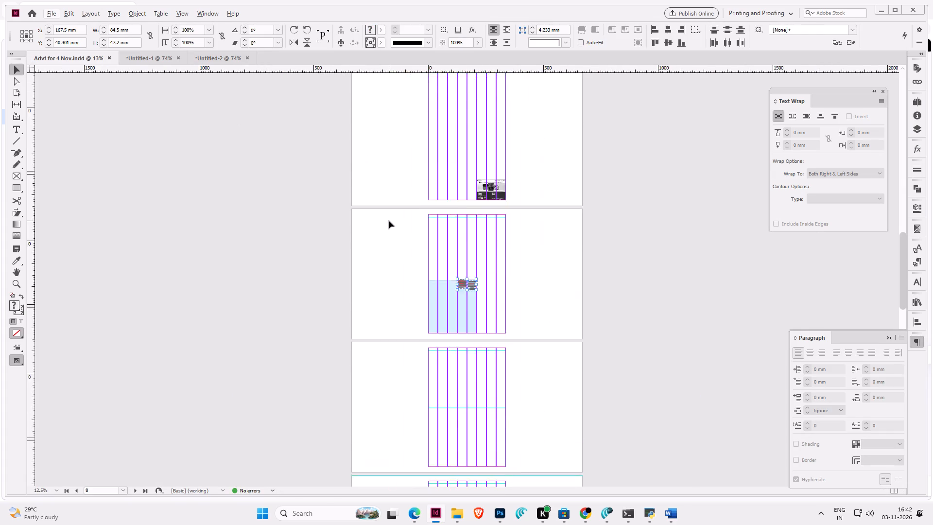
Deselect the affidavit and land-for-sale ads on page 8 and save the Advt for 4 Nov document.
scroll(389, 221, up, 4)
scroll(423, 279, down, 1)
alt+scroll(504, 327, up, 2)
scroll(504, 327, down, 3)
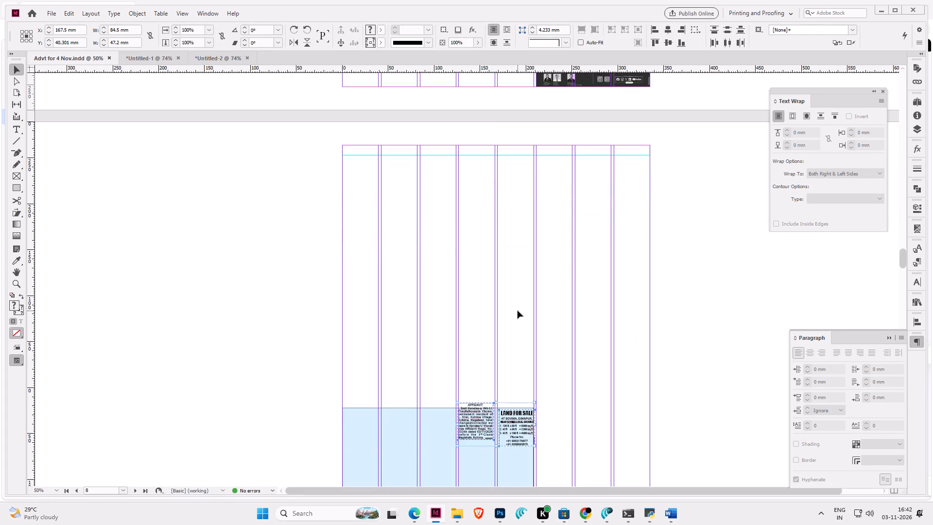
click(518, 311)
key(alt+grave)
key(ctrl+s)
click(530, 298)
Review the ads placed on the earlier pages, going back to page 2 with the Doyang Union notice.
scroll(530, 298, up, 3)
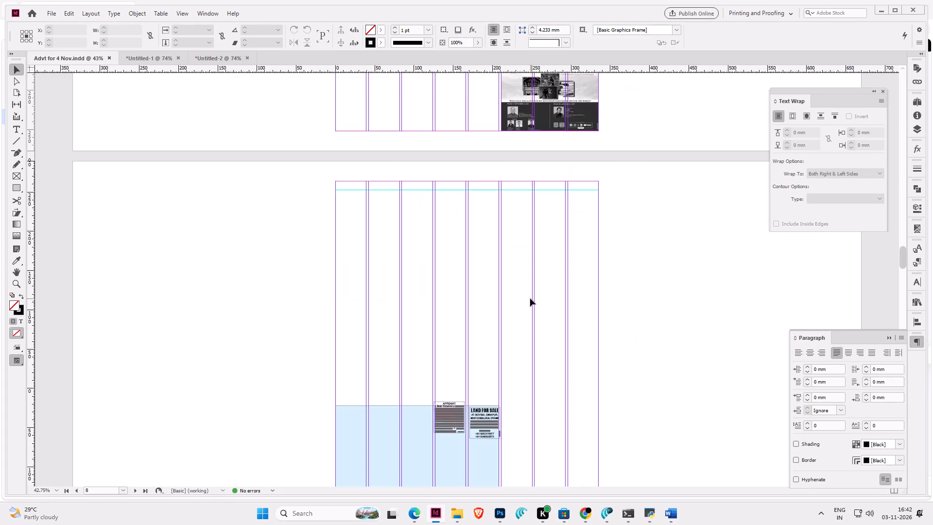
scroll(530, 298, up, 20)
scroll(530, 298, up, 16)
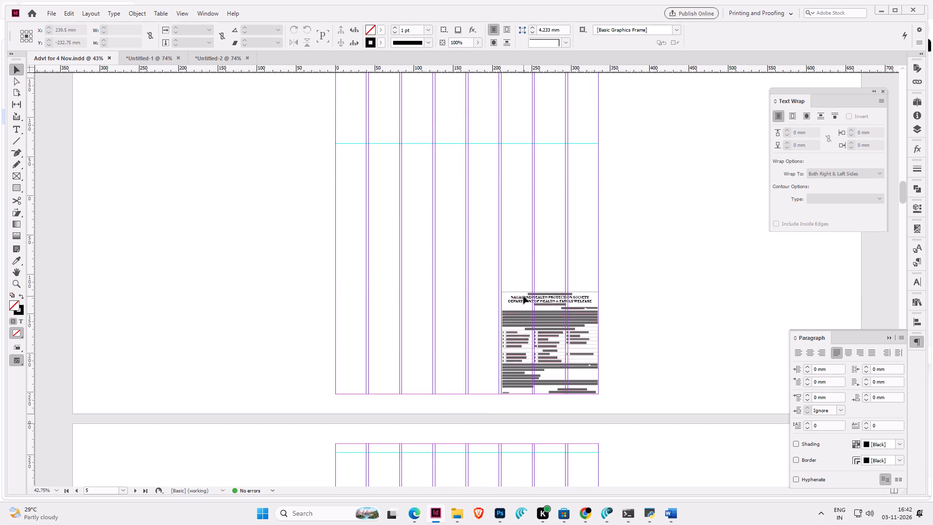
scroll(523, 296, up, 20)
scroll(523, 296, up, 16)
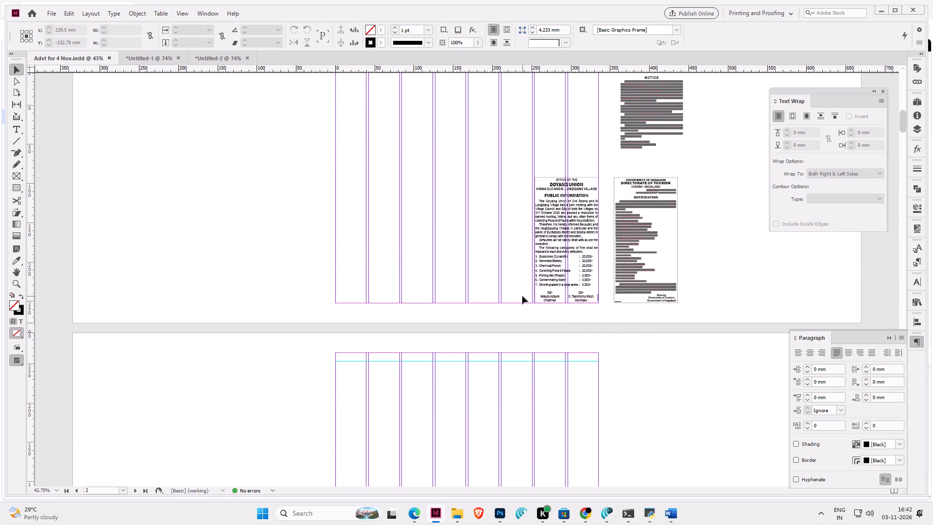
scroll(522, 296, up, 3)
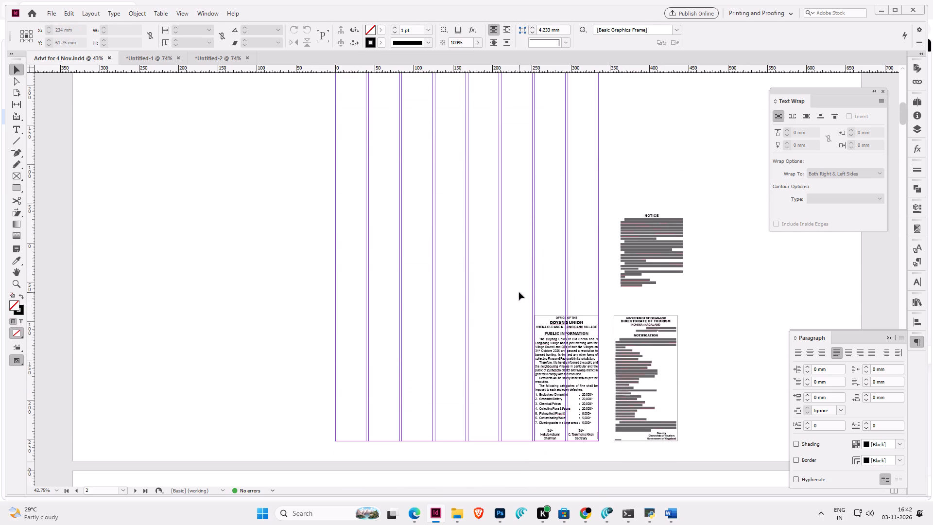
Place the PDF "Classified Advt. for 04.11.26-Nagaland Post" from the 4 Nov folder on the pasteboard beside page 8 of Advt for 4 Nov.
scroll(517, 299, down, 20)
scroll(517, 299, down, 9)
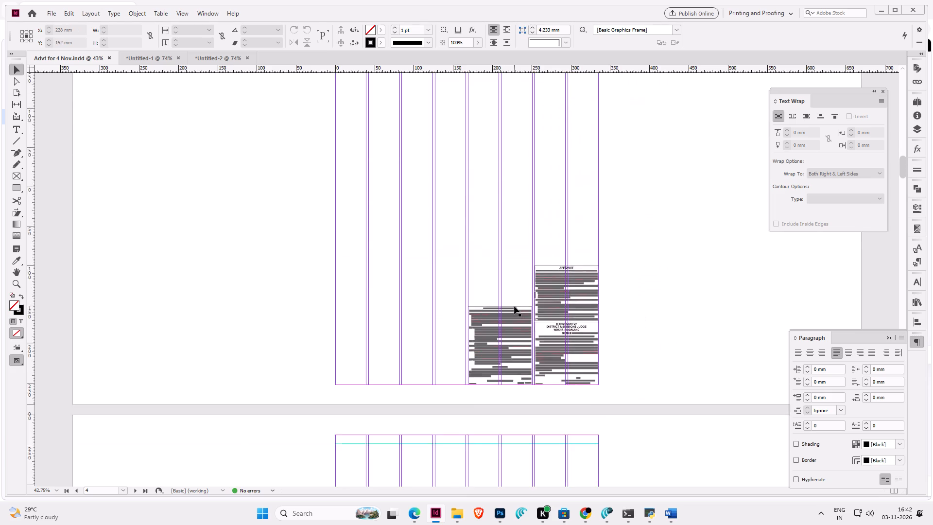
scroll(514, 306, down, 20)
scroll(514, 306, down, 17)
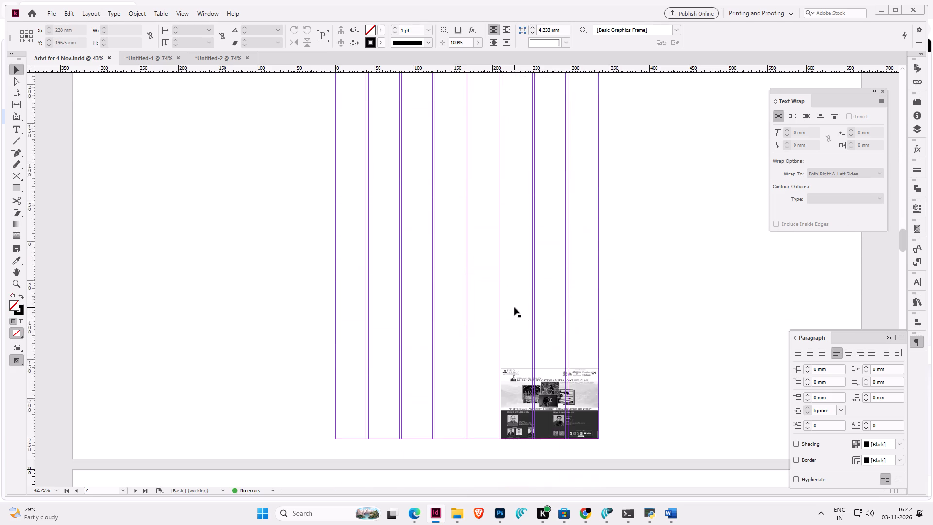
scroll(514, 307, down, 14)
scroll(514, 308, up, 4)
click(531, 295)
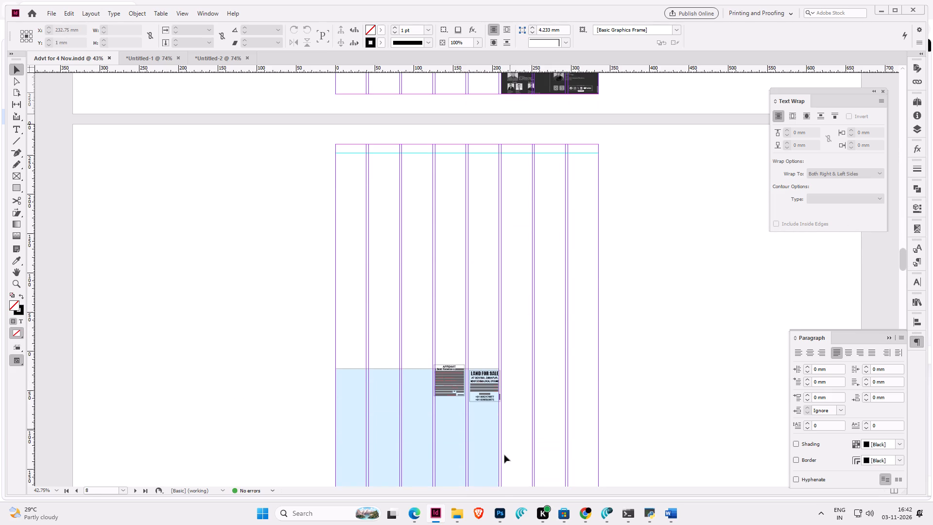
click(458, 516)
click(417, 454)
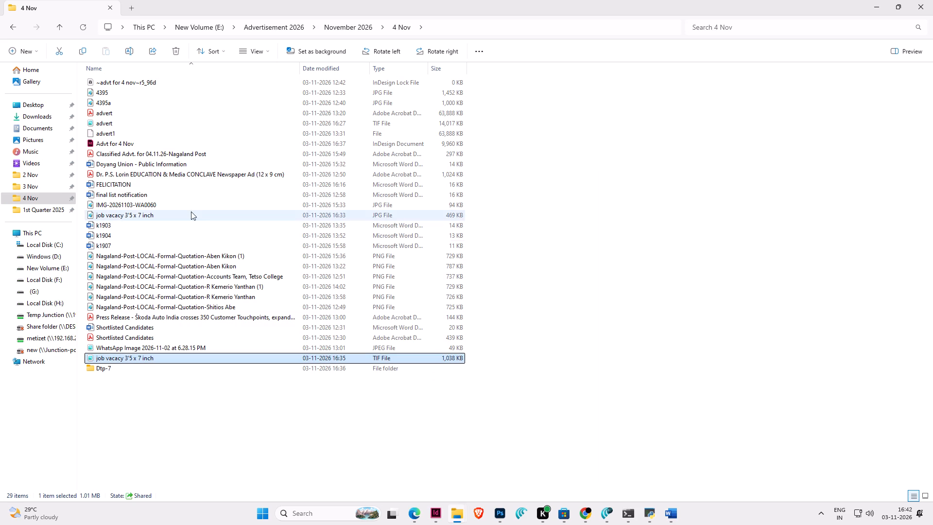
click(155, 154)
drag(148, 154, 476, 393)
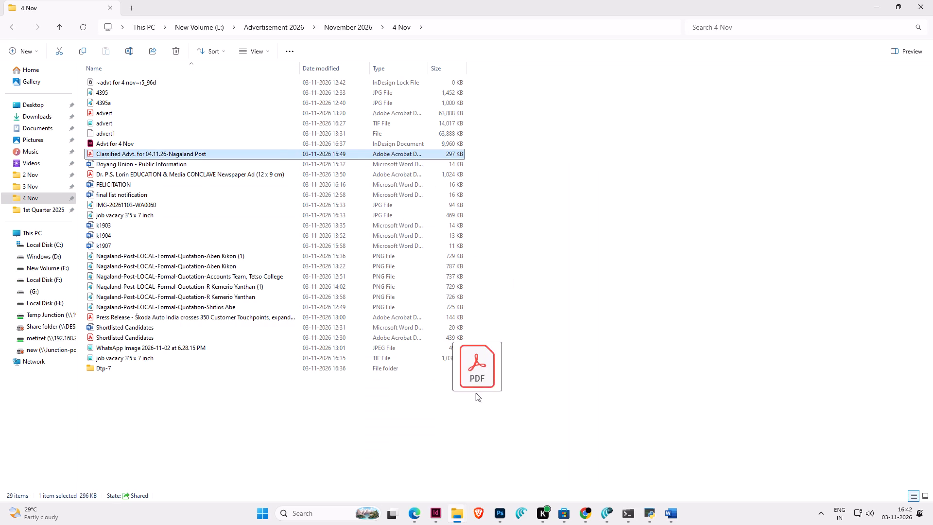
drag(476, 393, 474, 412)
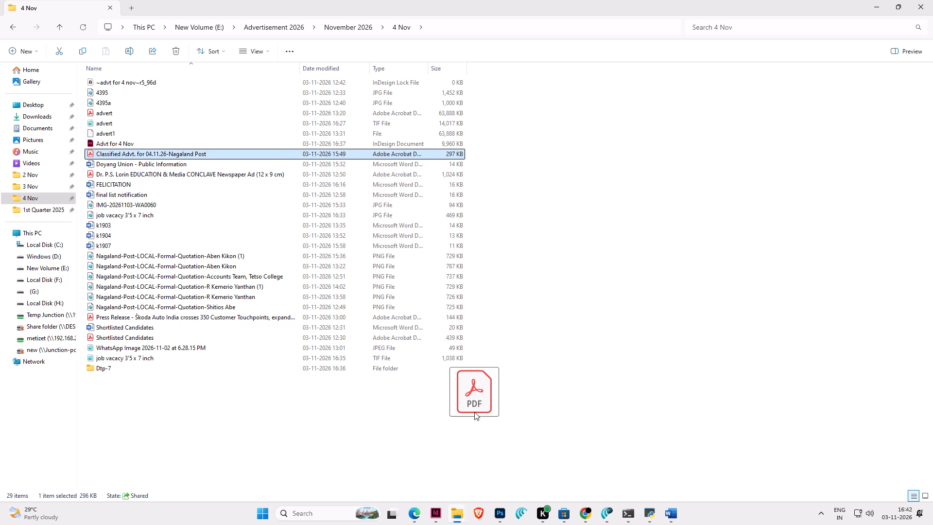
drag(474, 412, 428, 507)
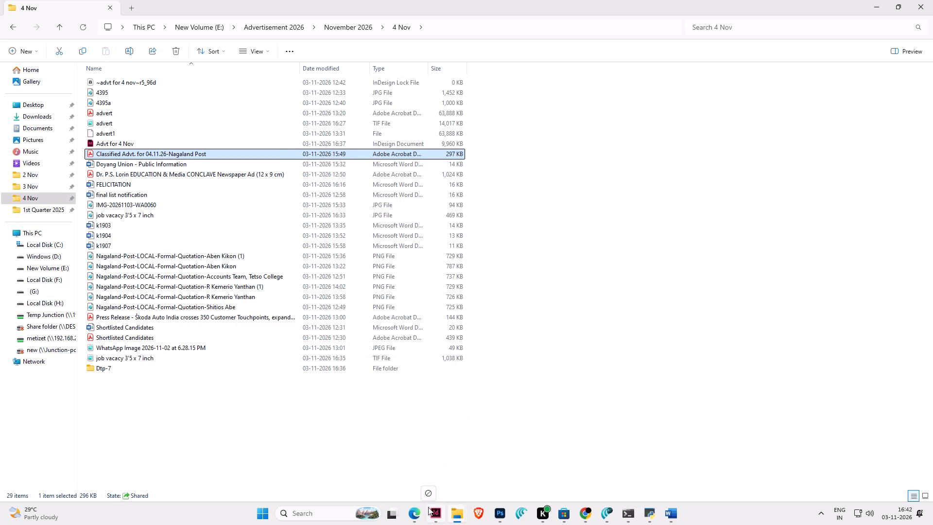
drag(428, 507, 612, 281)
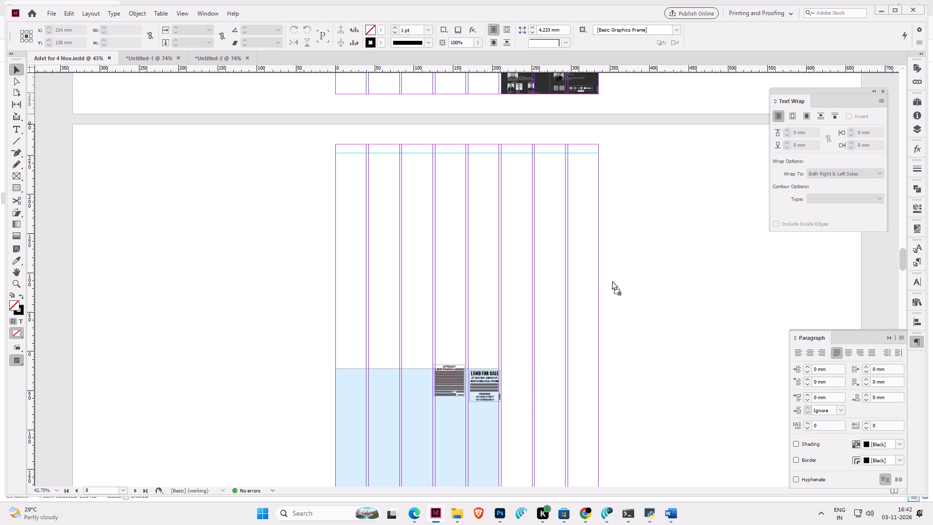
drag(612, 281, 618, 282)
click(621, 270)
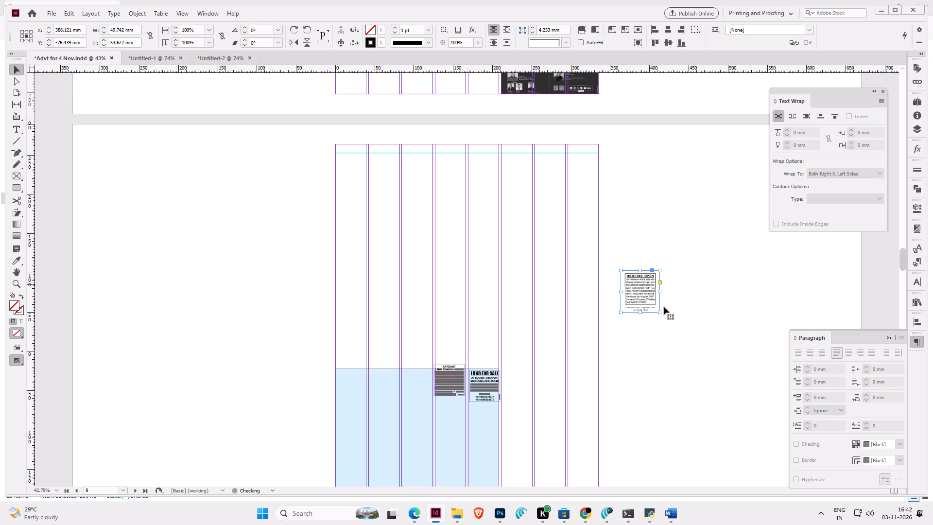
Crop the placed BOOKING OPEN ad's frame on all four sides to its black border, about 38.8 × 38.9 mm, excluding the caption below.
alt+scroll(668, 307, up, 5)
ctrl+scroll(668, 307, down, 3)
alt+scroll(516, 278, up, 3)
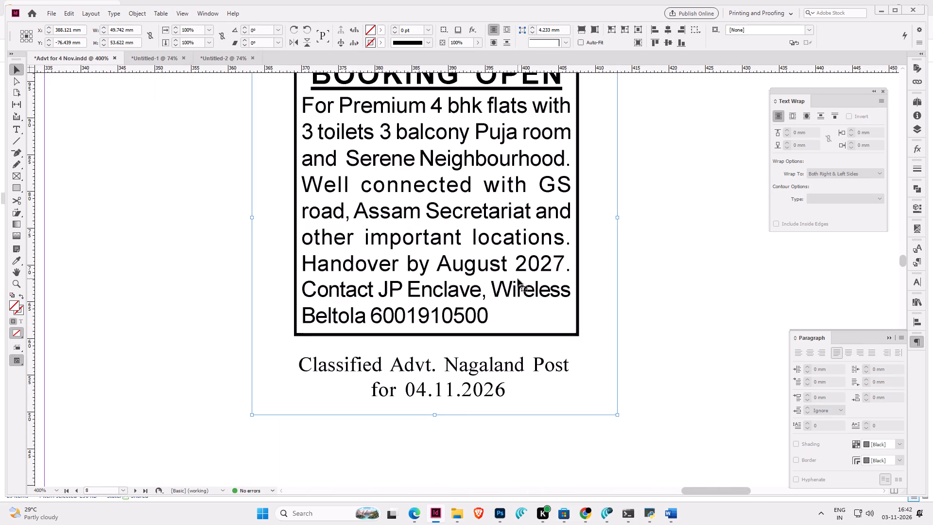
click(518, 279)
drag(434, 415, 445, 339)
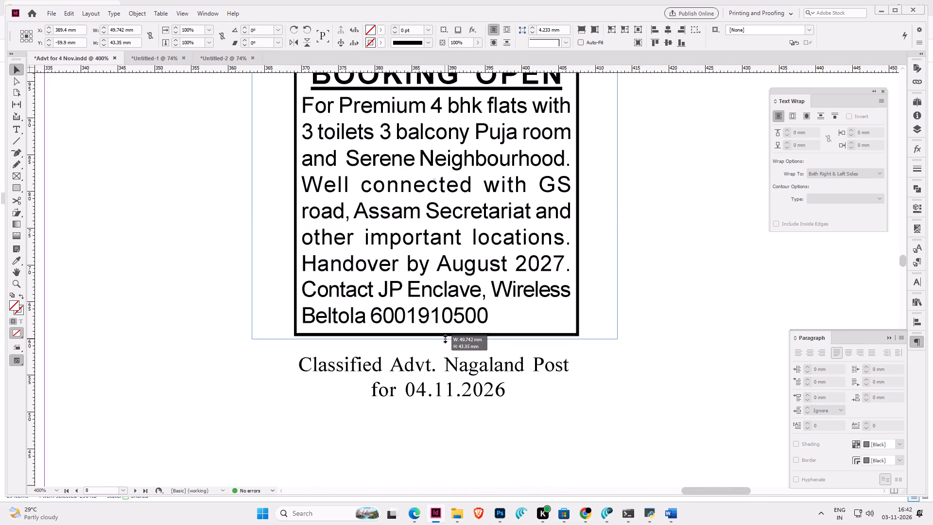
drag(445, 339, 450, 336)
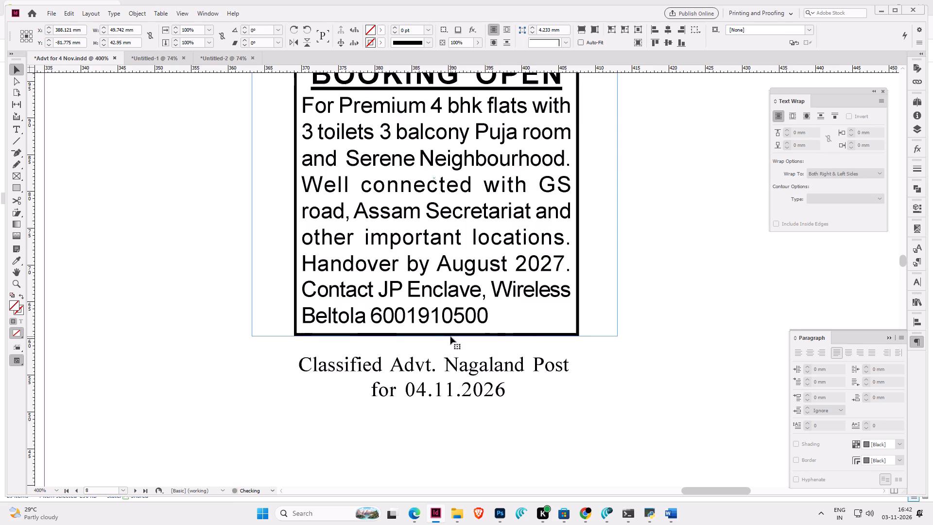
scroll(450, 336, up, 5)
drag(434, 188, 454, 219)
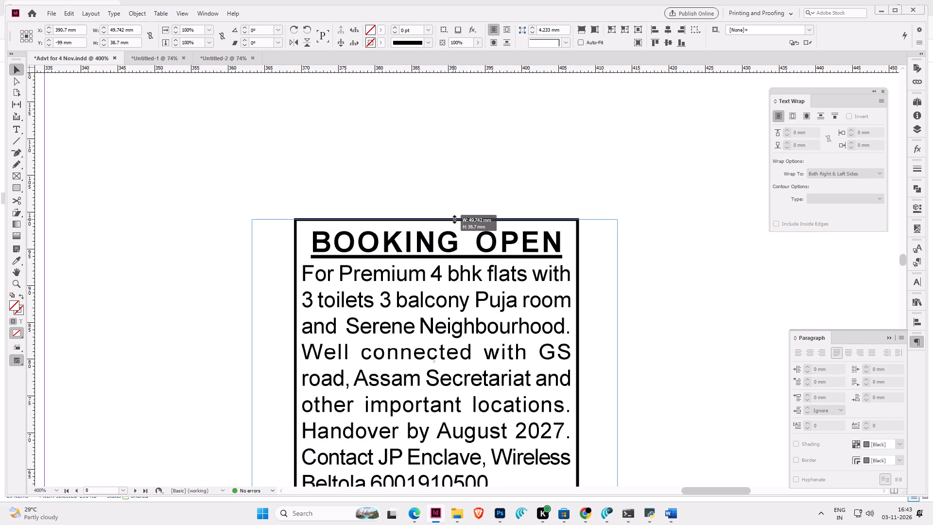
drag(454, 219, 458, 218)
scroll(533, 279, down, 2)
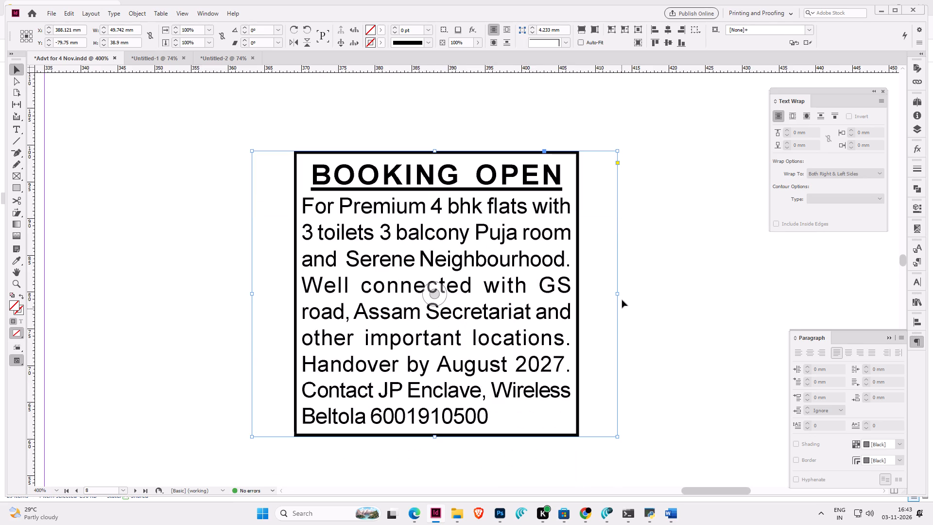
drag(619, 294, 580, 320)
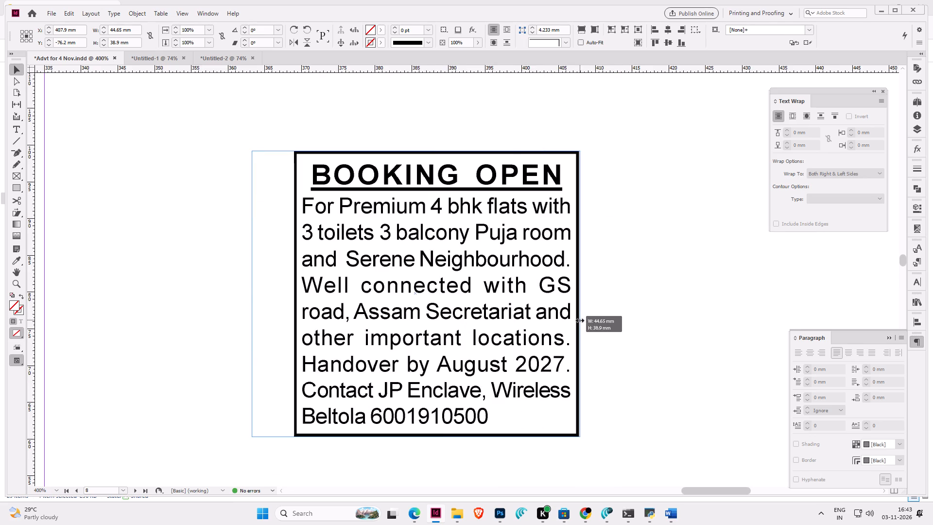
drag(580, 320, 579, 323)
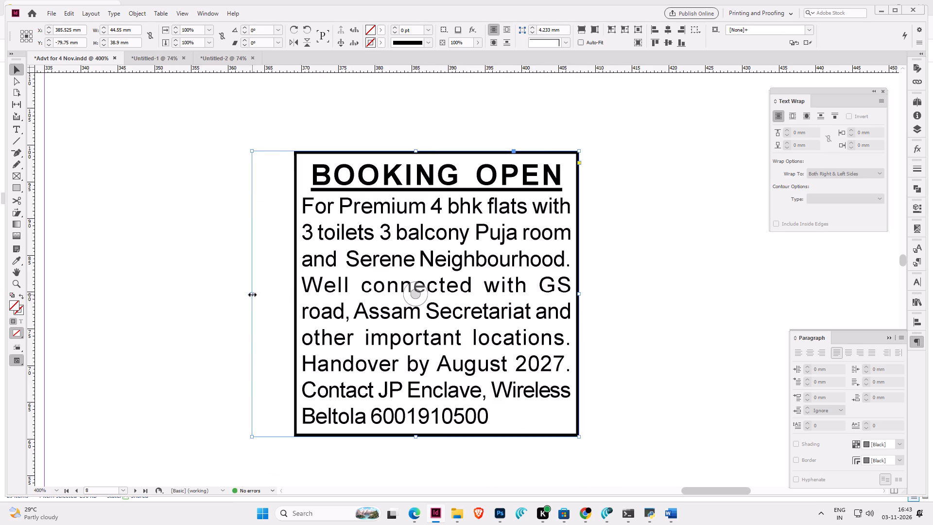
drag(252, 295, 294, 277)
Move the BOOKING OPEN ad into the seventh column of page 8 and scale it proportionally to about 39.25 mm wide.
alt+scroll(340, 281, down, 4)
ctrl+scroll(379, 279, up, 3)
scroll(380, 279, down, 3)
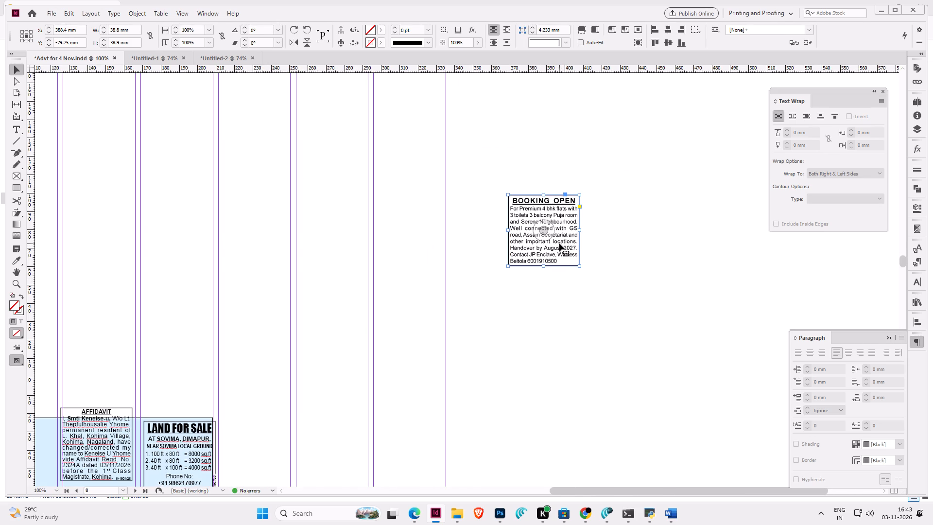
drag(558, 239, 346, 311)
alt+scroll(342, 309, up, 3)
ctrl+shift+drag(393, 297, 395, 290)
alt+scroll(425, 293, down, 3)
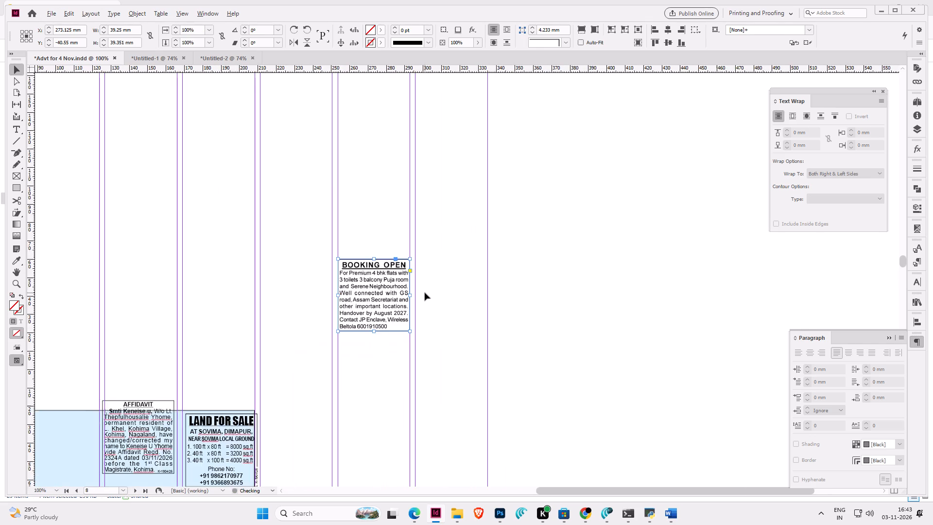
scroll(425, 293, down, 3)
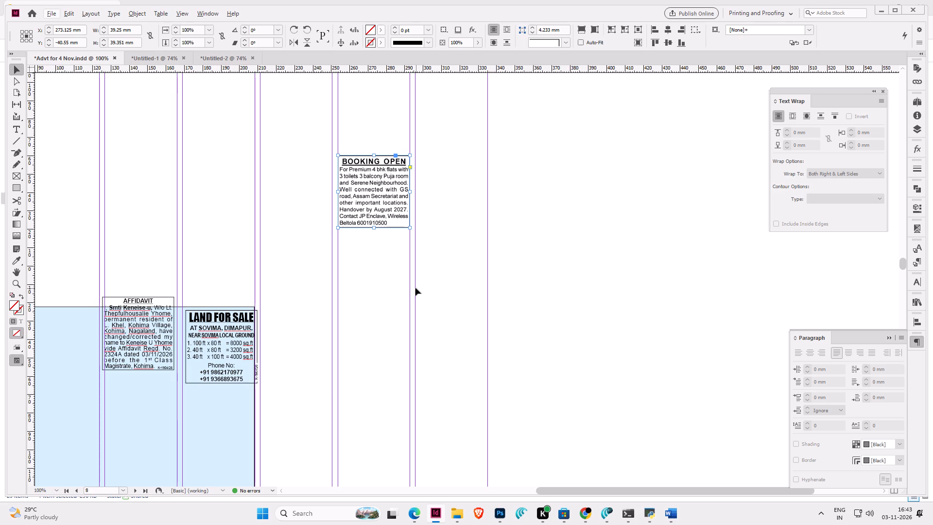
Move the LAND FOR SALE ad into the sixth column of page 8 and place the AFFIDAVIT ad directly beneath it.
drag(225, 350, 298, 293)
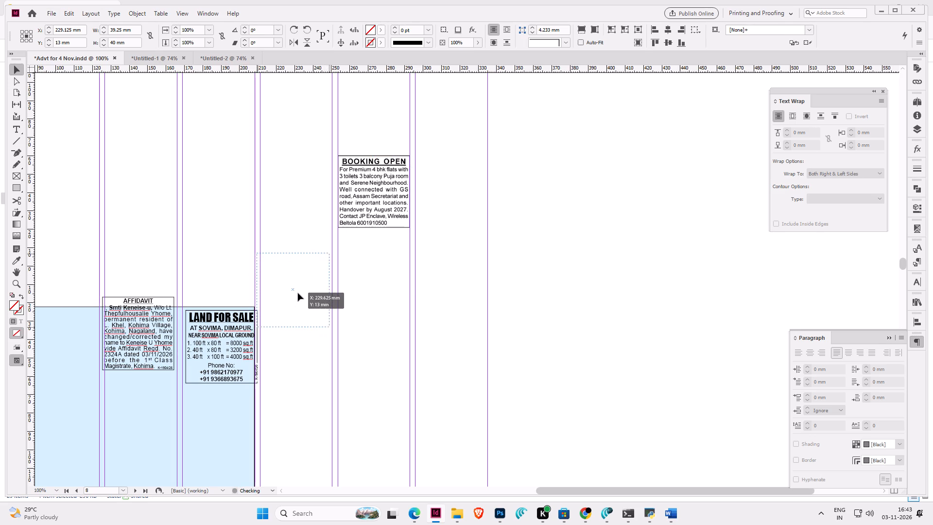
drag(298, 293, 301, 286)
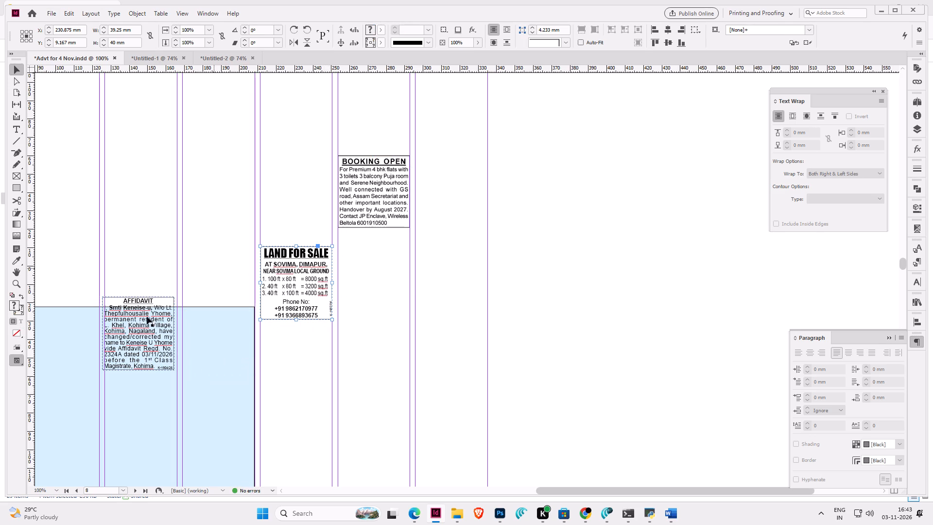
drag(122, 333, 280, 362)
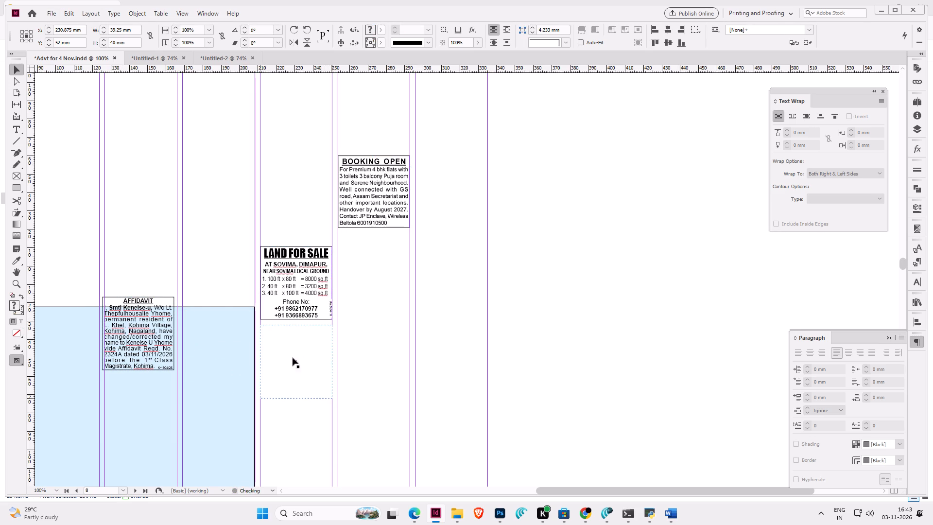
click(364, 338)
Save the Advt for 4 Nov layout with the whole of page 8 in view.
key(alt+grave)
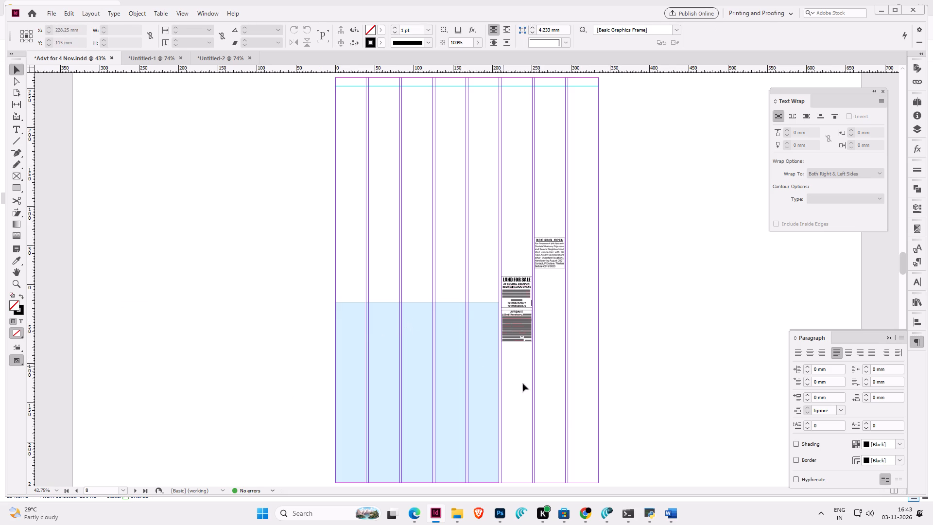
key(ctrl+s)
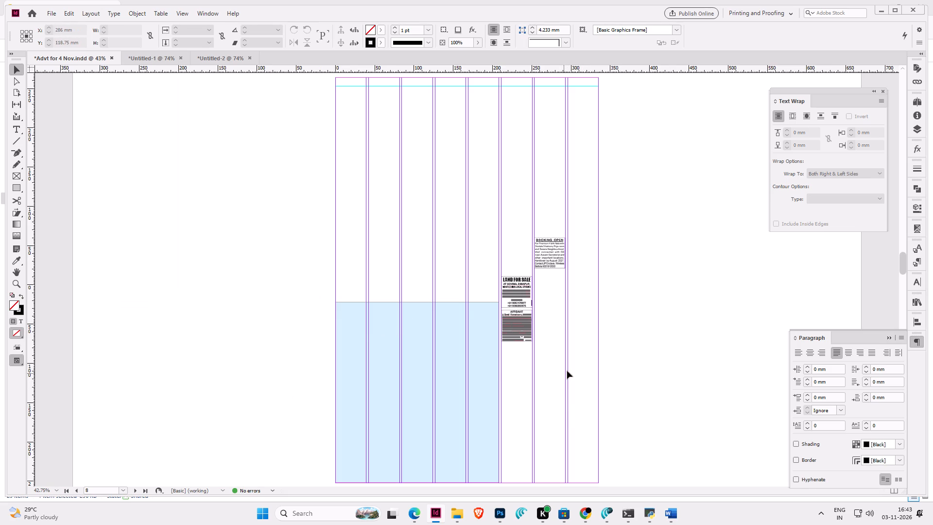
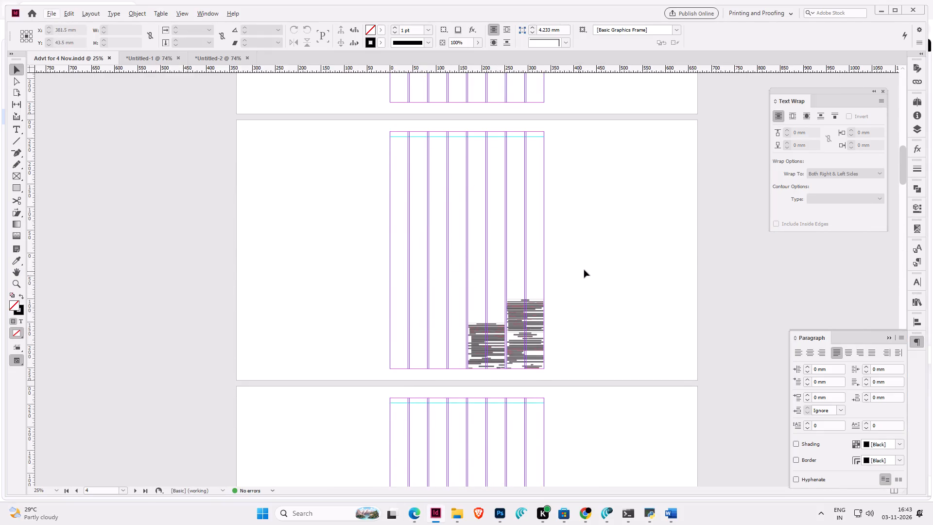
Open the Nov 4 InDesign document from the Dtp-7 folder inside the 4 Nov folder.
scroll(584, 270, up, 3)
click(584, 269)
key(ctrl+o)
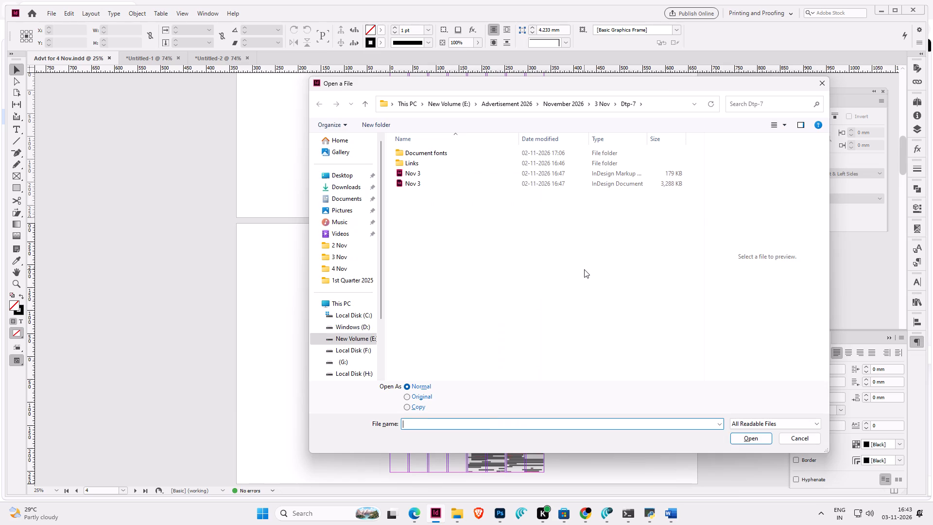
click(589, 107)
click(595, 146)
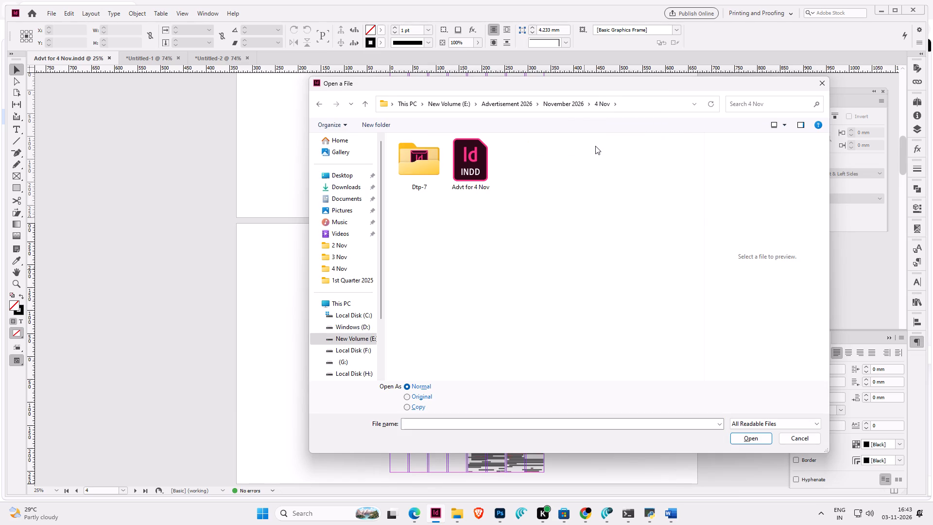
double_click(421, 159)
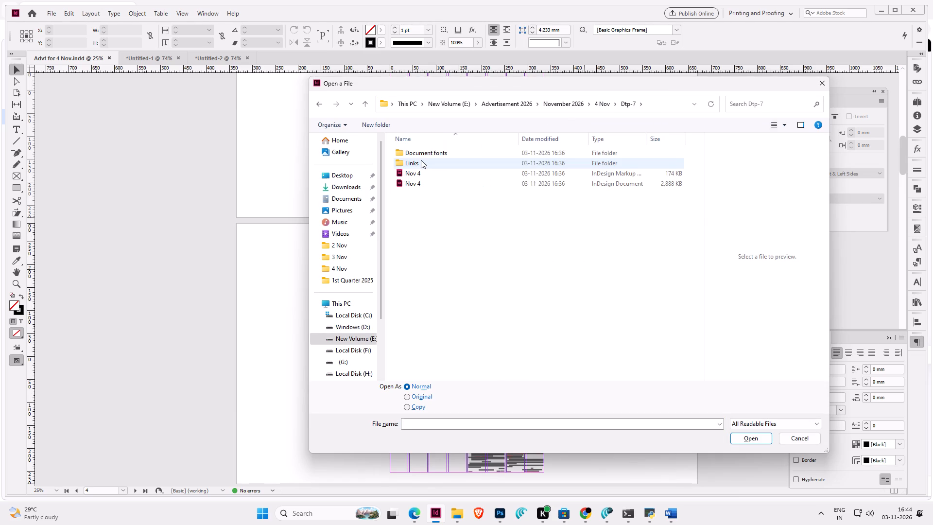
double_click(407, 184)
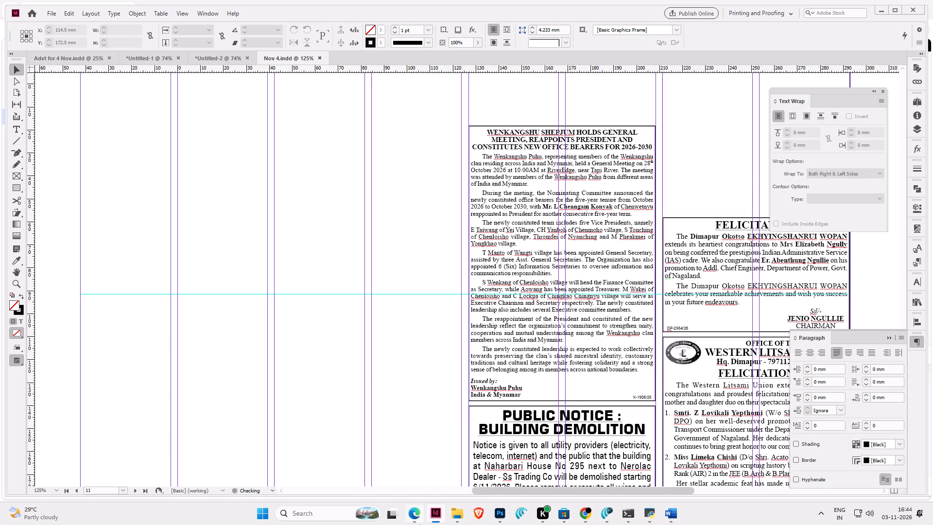
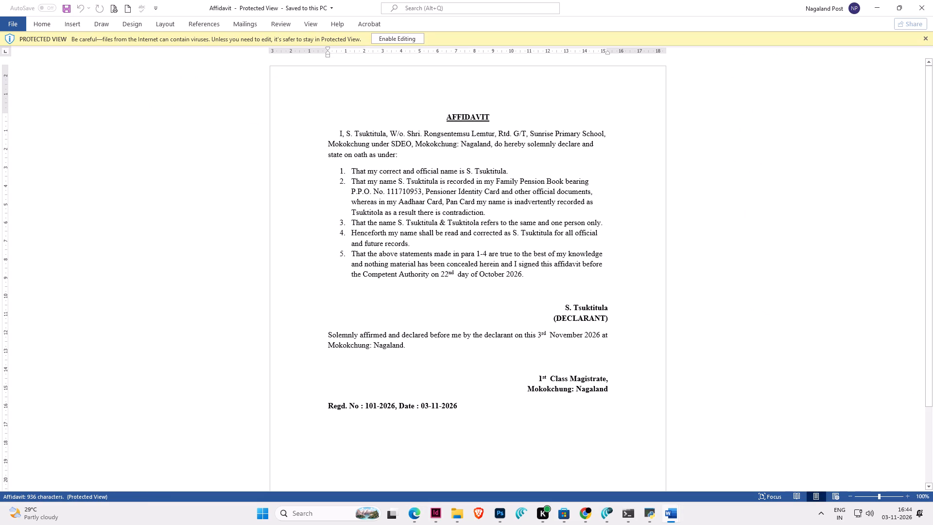
Enable editing for the Affidavit document open in Protected View in Word.
click(408, 35)
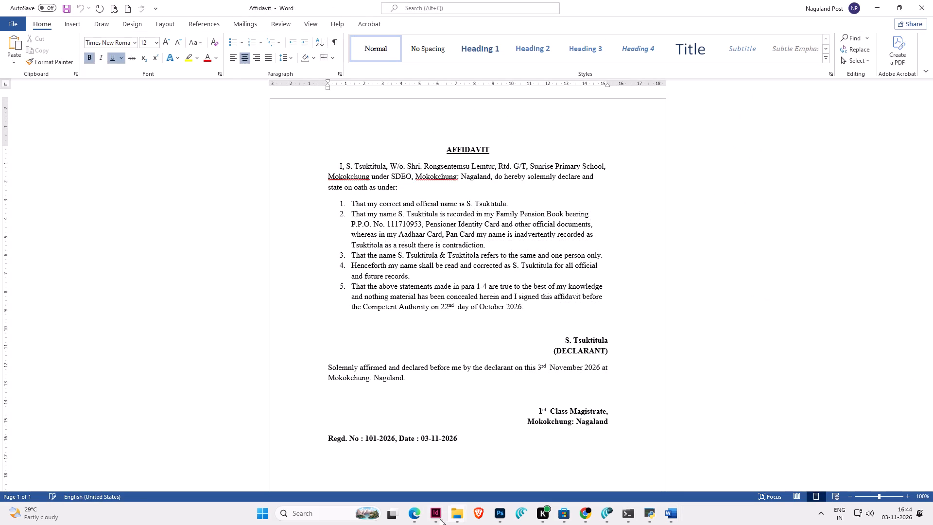
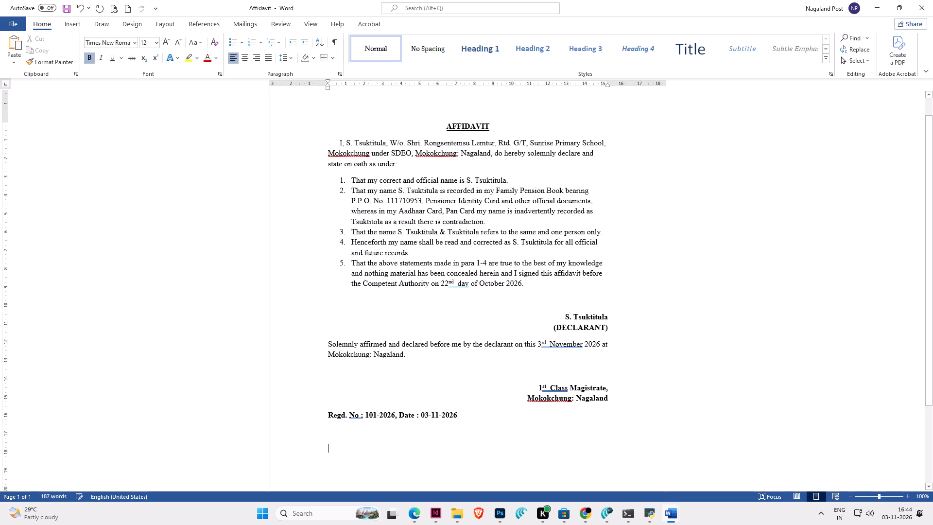
Paste the copied booking note, 7 cm x 2 column for 04.11.26, below the affidavit's registration number and date line.
key(ctrl+v)
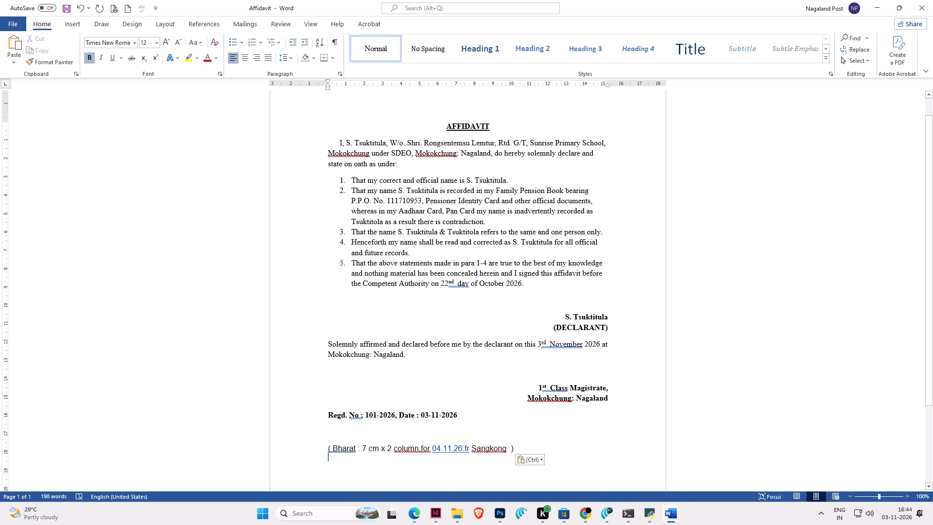
Open the print settings and preview for the affidavit with its booking note.
click(117, 10)
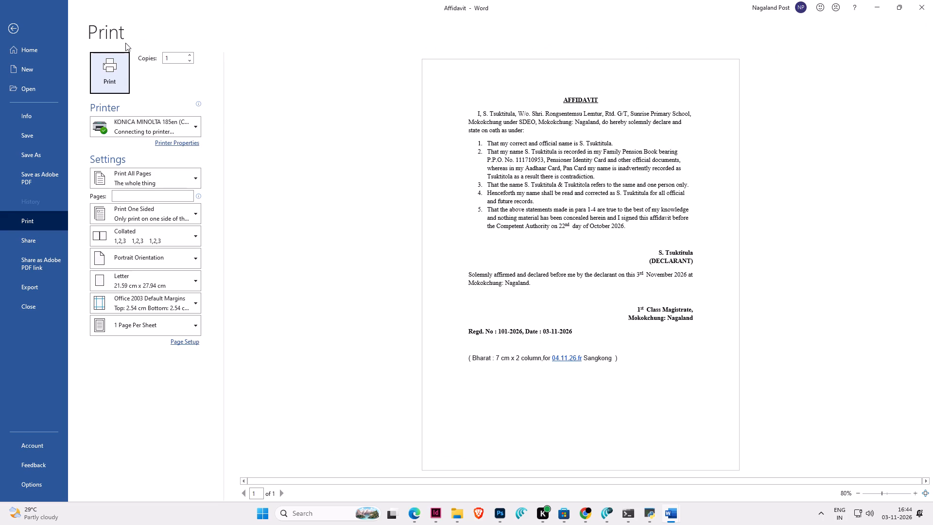
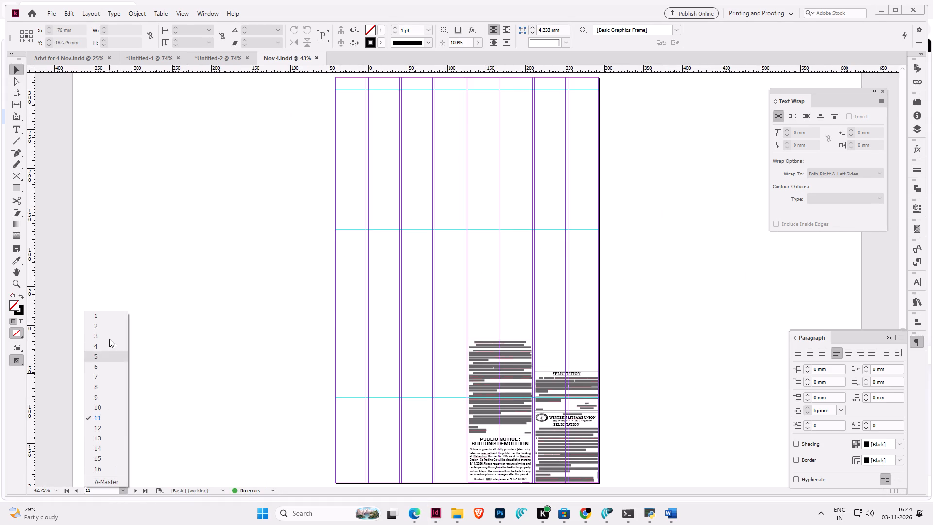
Copy the Additional Deputy Commissioner, Bhandari notice from page 4 of Nov 4 and paste it onto page 2 of Advt for 4 Nov.
click(107, 318)
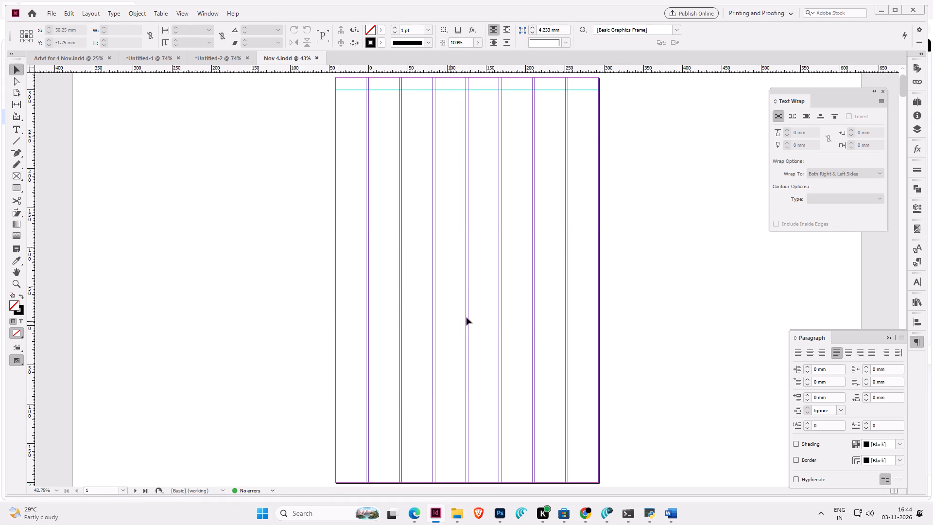
scroll(467, 317, down, 20)
scroll(467, 317, down, 7)
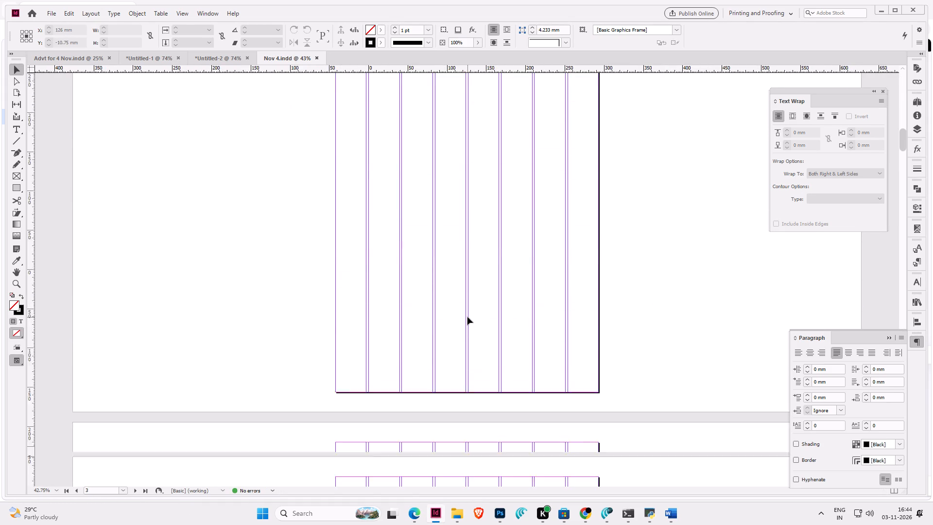
scroll(467, 317, down, 15)
drag(596, 273, 562, 366)
alt+scroll(594, 339, up, 2)
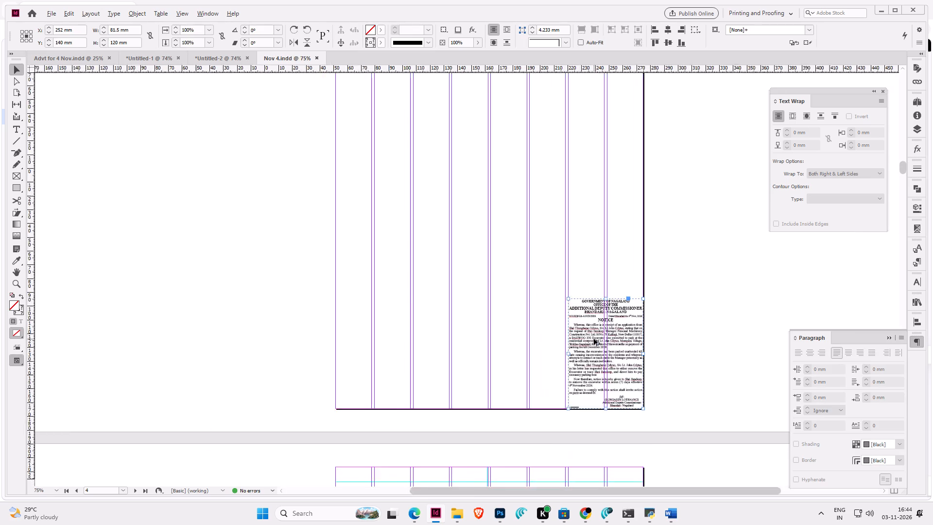
alt+scroll(594, 339, up, 1)
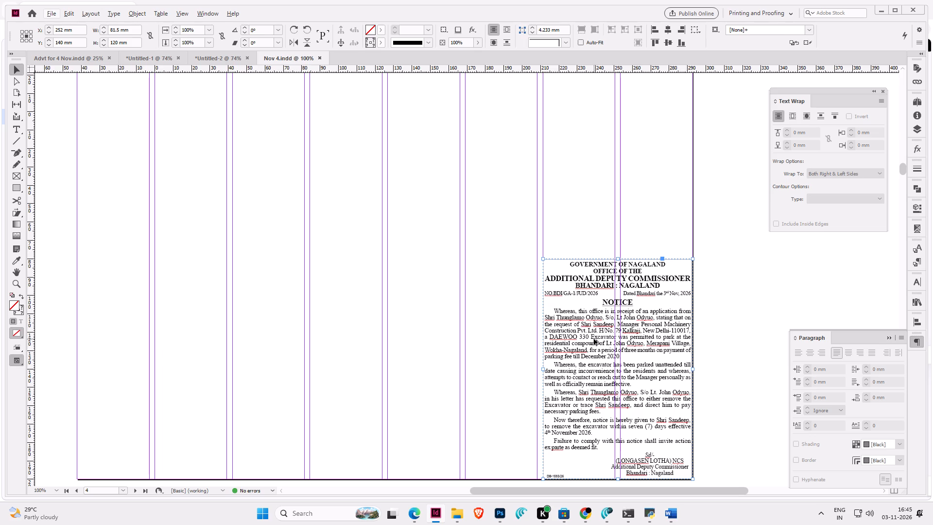
key(ctrl+c)
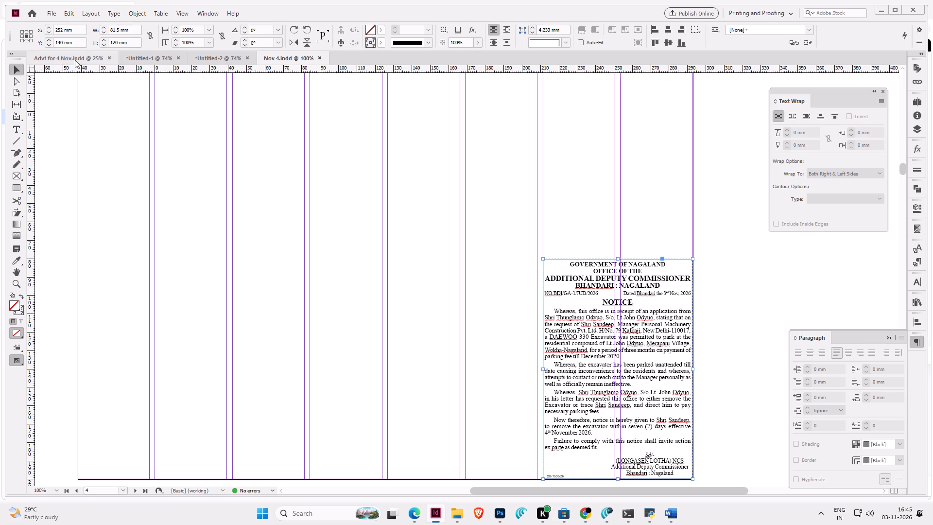
click(67, 54)
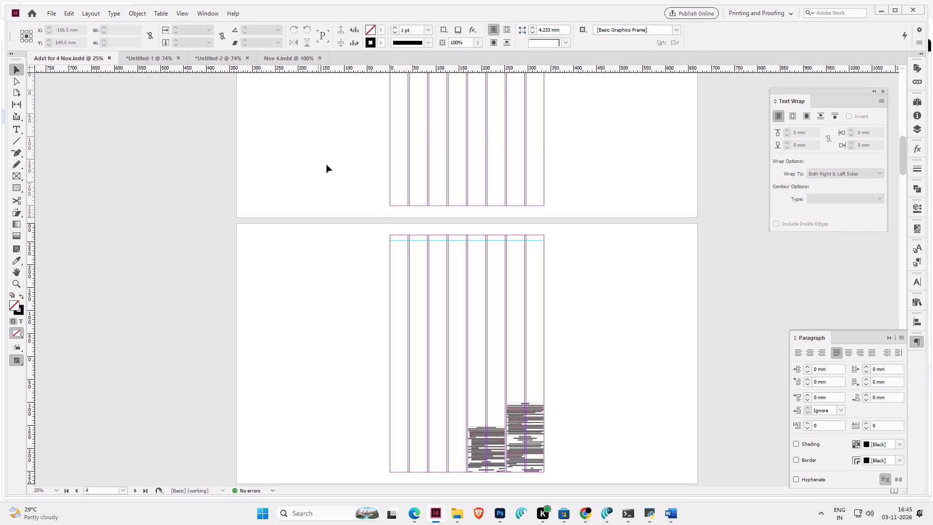
click(284, 58)
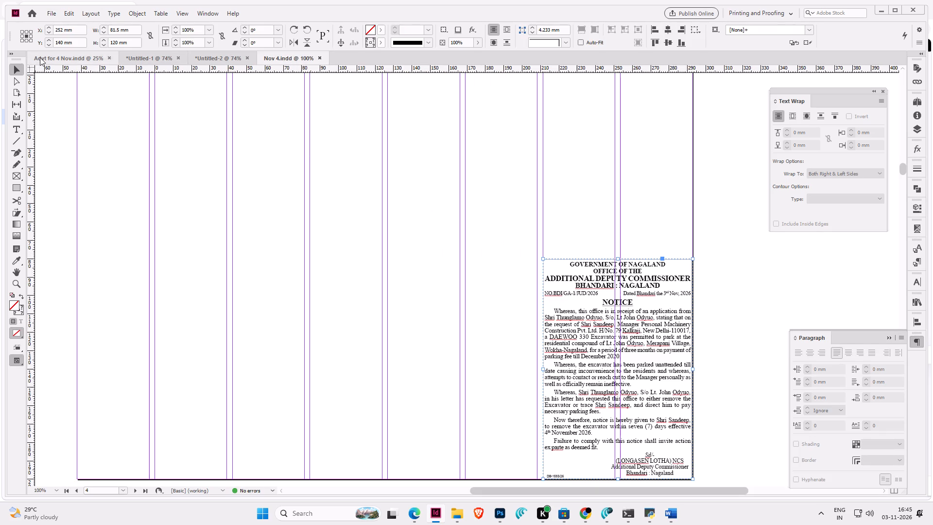
click(50, 56)
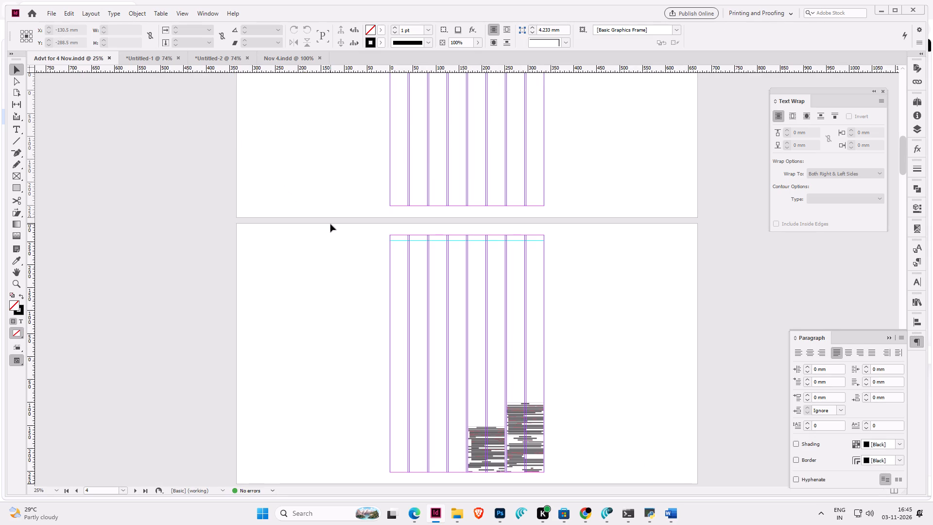
scroll(330, 224, up, 16)
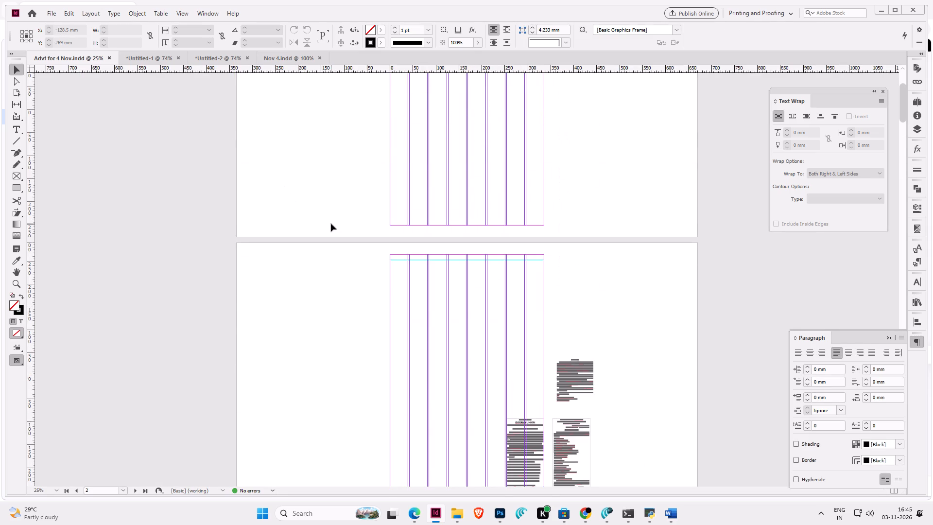
scroll(331, 224, up, 3)
scroll(331, 224, down, 8)
click(415, 221)
key(ctrl+v)
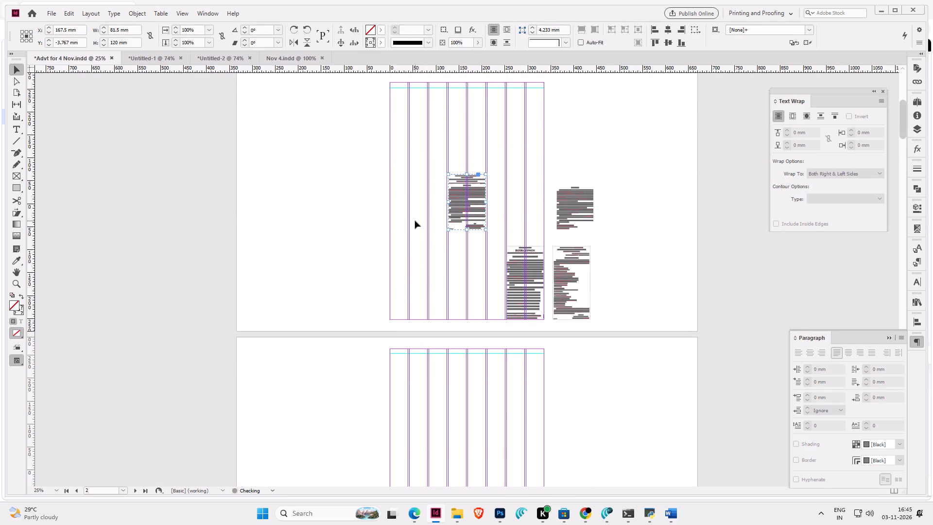
Move the pasted Bhandari notice to the foot of columns five and six on page 2, beside the Doyang Union ad.
drag(468, 207, 480, 280)
alt+scroll(515, 304, up, 3)
ctrl+scroll(510, 303, down, 3)
drag(359, 208, 387, 275)
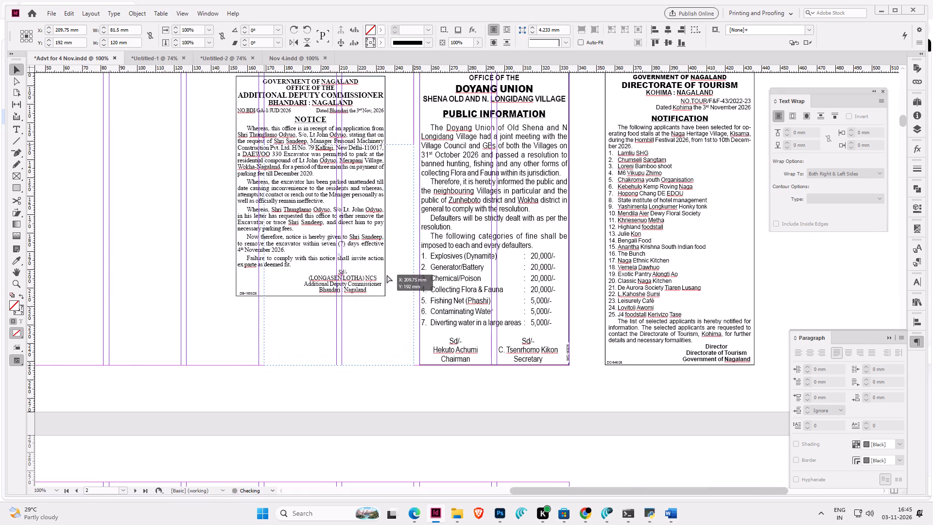
drag(387, 275, 387, 276)
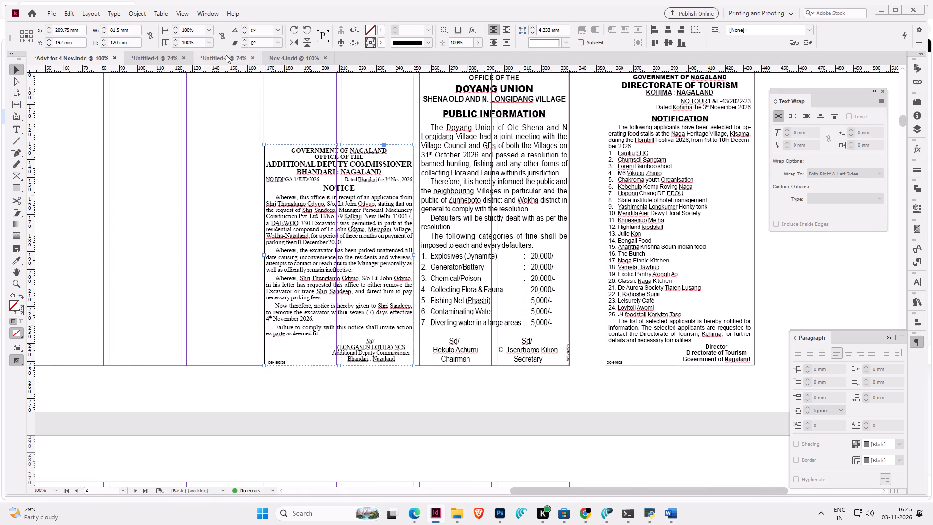
Copy all the LAND FOR SALE, plots and affidavit classifieds from page 8 of Nov 4 and paste them onto page 8 of Advt for 4 Nov.
click(225, 55)
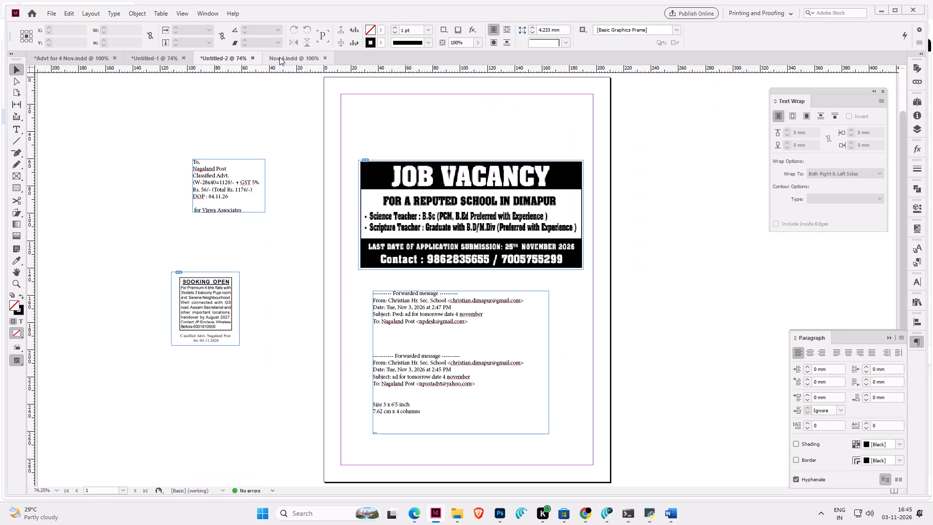
click(281, 57)
scroll(410, 157, down, 20)
scroll(410, 157, down, 2)
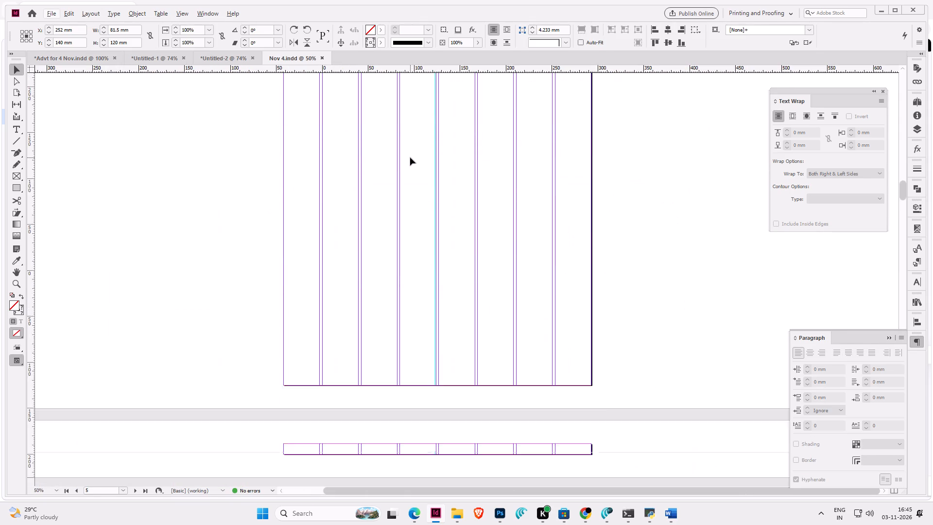
scroll(410, 157, down, 20)
scroll(410, 157, down, 13)
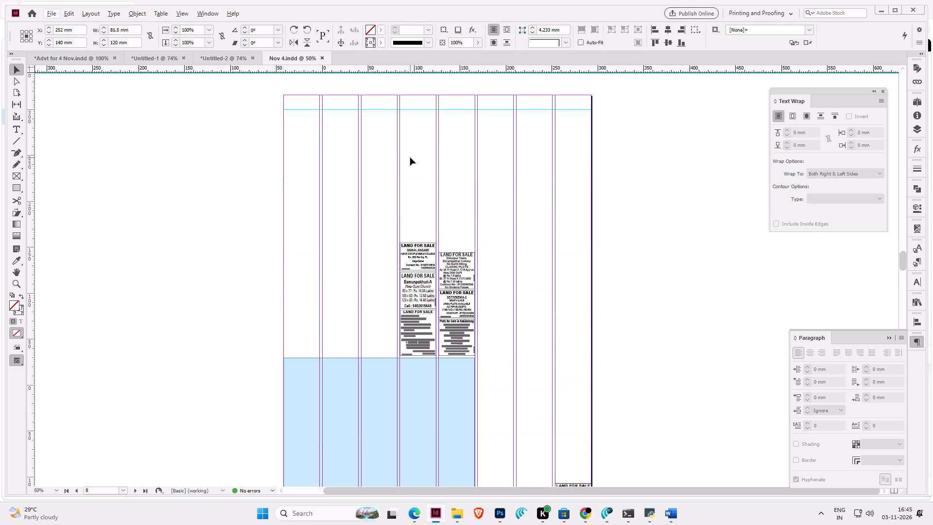
drag(497, 192, 404, 343)
scroll(497, 288, down, 3)
shift+drag(638, 310, 610, 408)
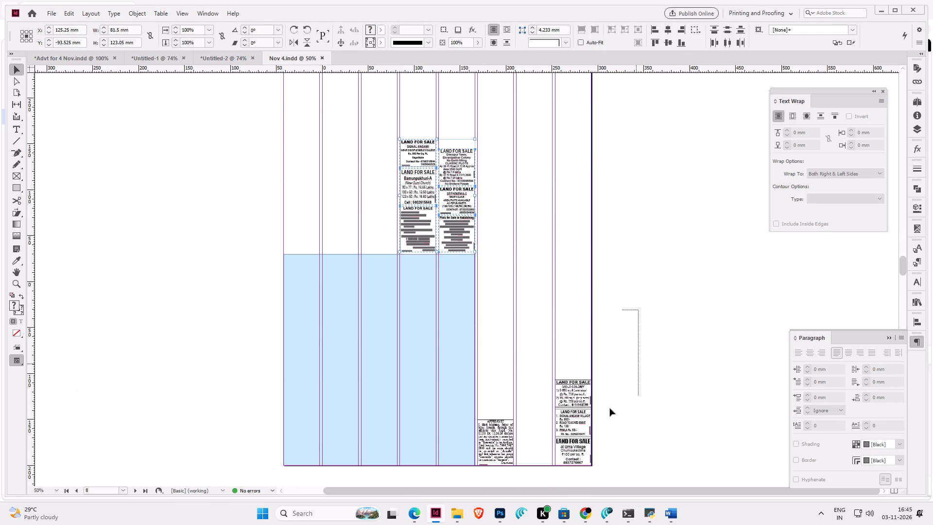
shift+drag(610, 408, 498, 479)
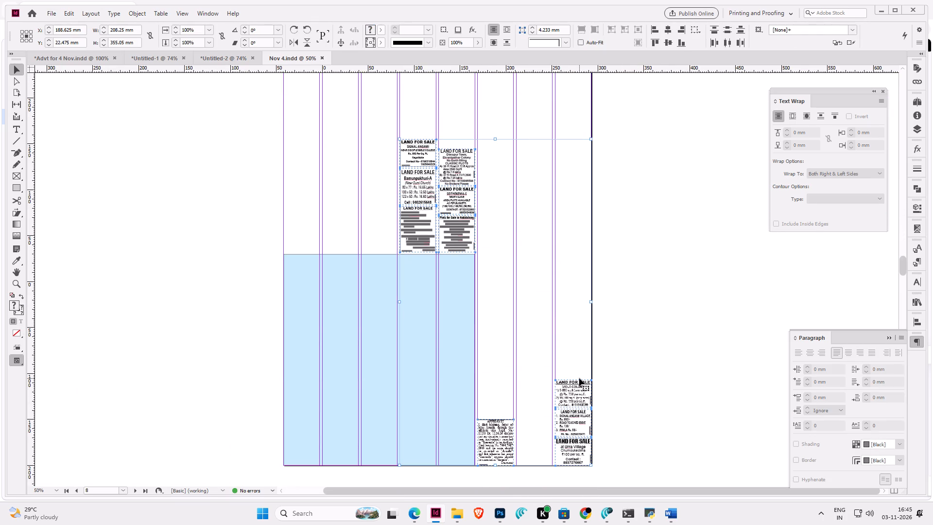
key(ctrl+c)
click(55, 60)
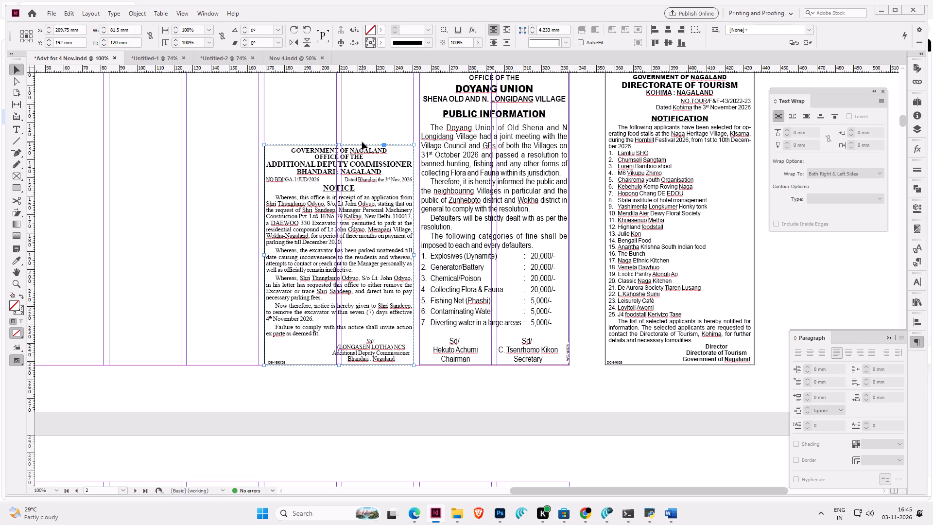
alt+scroll(362, 142, down, 1)
scroll(362, 142, down, 20)
scroll(362, 142, down, 2)
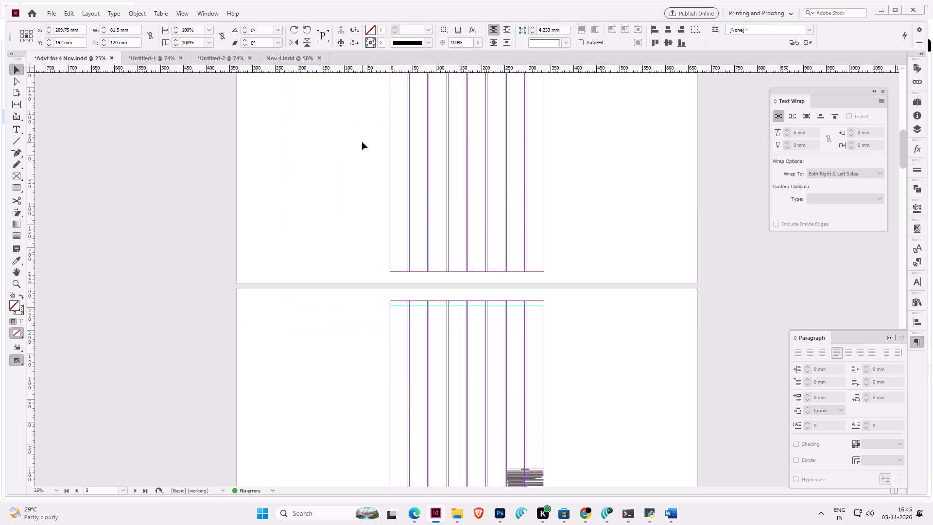
scroll(362, 142, down, 6)
scroll(362, 142, down, 20)
scroll(362, 142, down, 1)
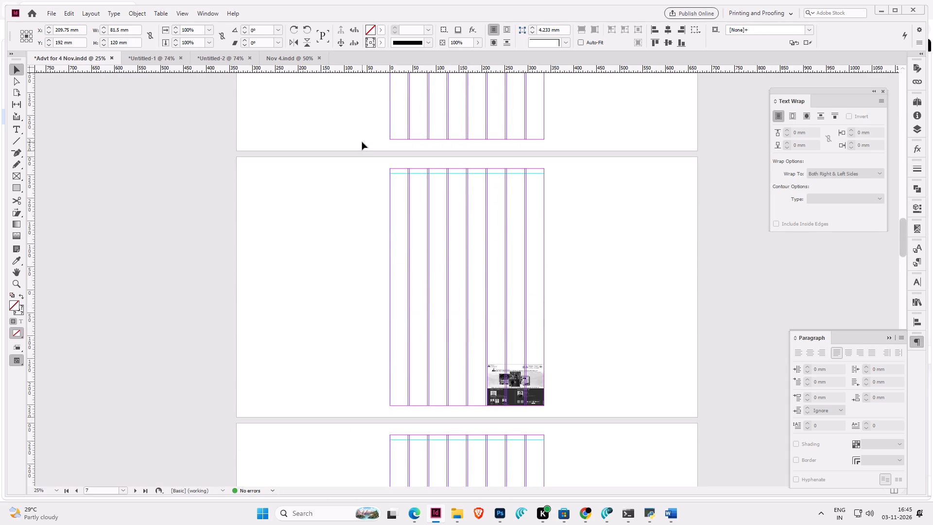
scroll(362, 142, down, 8)
click(508, 176)
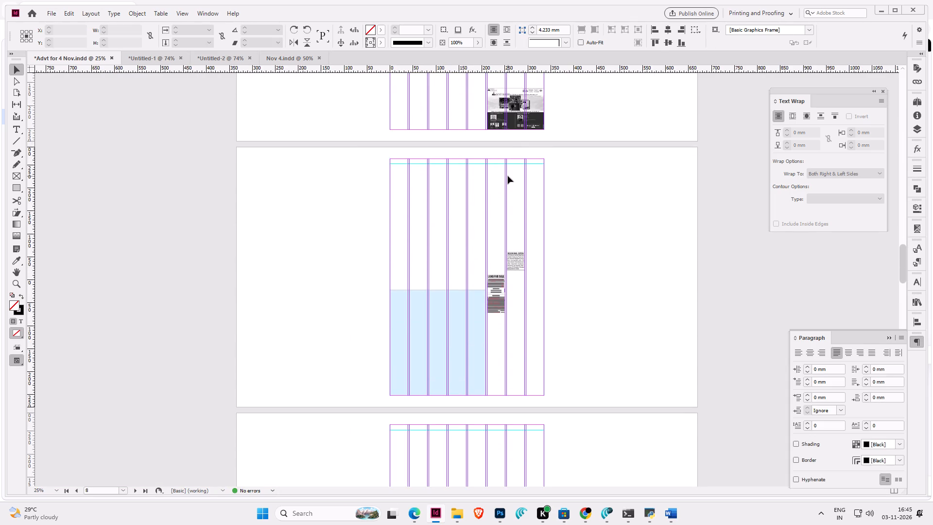
key(ctrl+v)
Move the pasted two-column block of six land and plot sale ads off page 8 onto the pasteboard beside it.
alt+scroll(602, 243, up, 1)
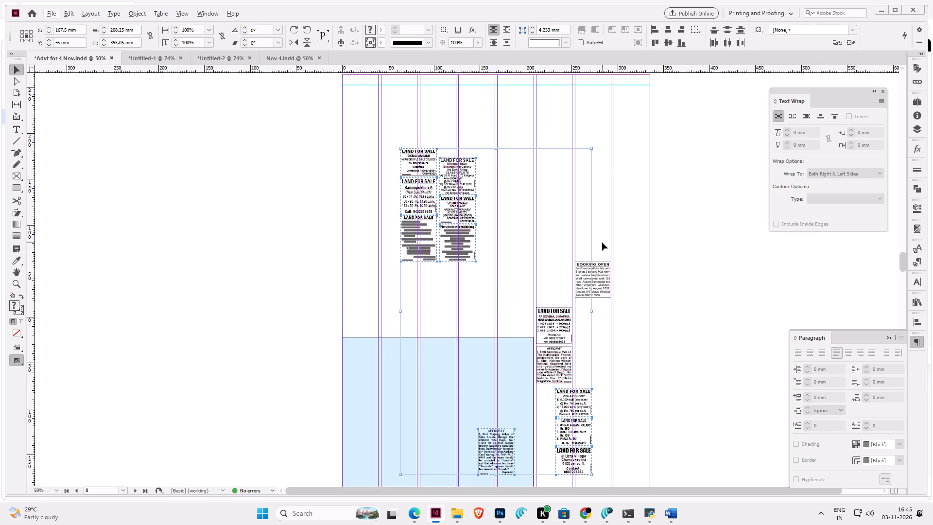
scroll(602, 243, down, 2)
ctrl+scroll(594, 242, down, 3)
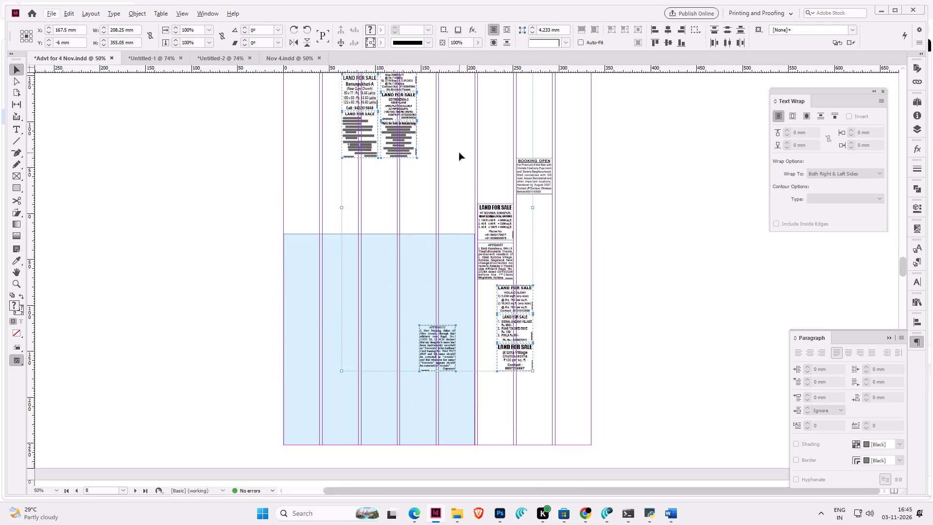
click(459, 153)
scroll(459, 153, up, 2)
drag(422, 105, 354, 221)
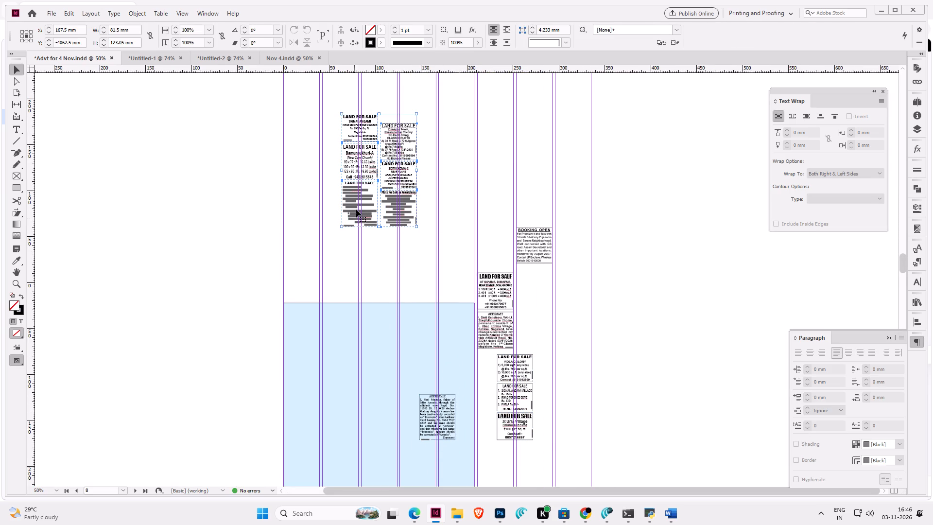
drag(363, 189, 648, 366)
alt+scroll(587, 357, up, 1)
scroll(586, 357, up, 1)
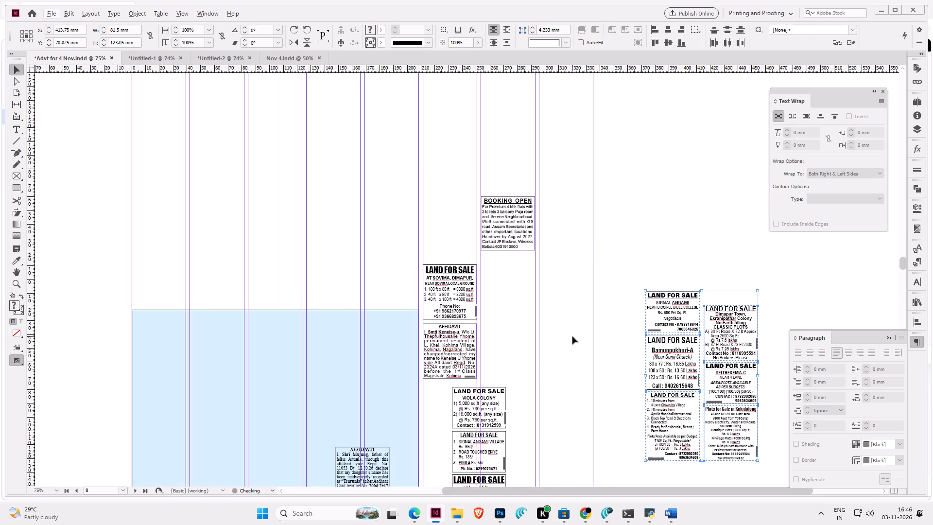
Move the Kohima affidavit from below the Sovima land ad to the foot of page 8's seventh column.
scroll(570, 334, down, 4)
drag(460, 213, 560, 440)
scroll(564, 435, down, 3)
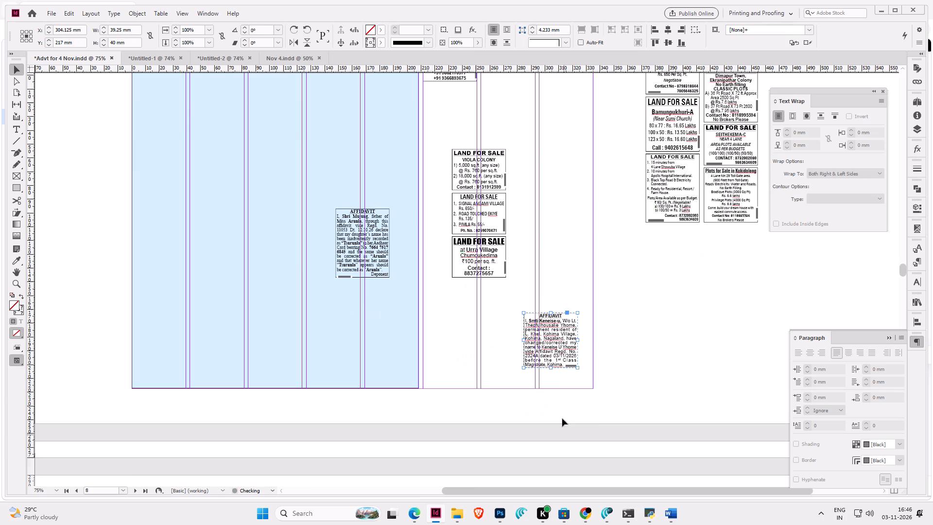
drag(551, 338, 507, 358)
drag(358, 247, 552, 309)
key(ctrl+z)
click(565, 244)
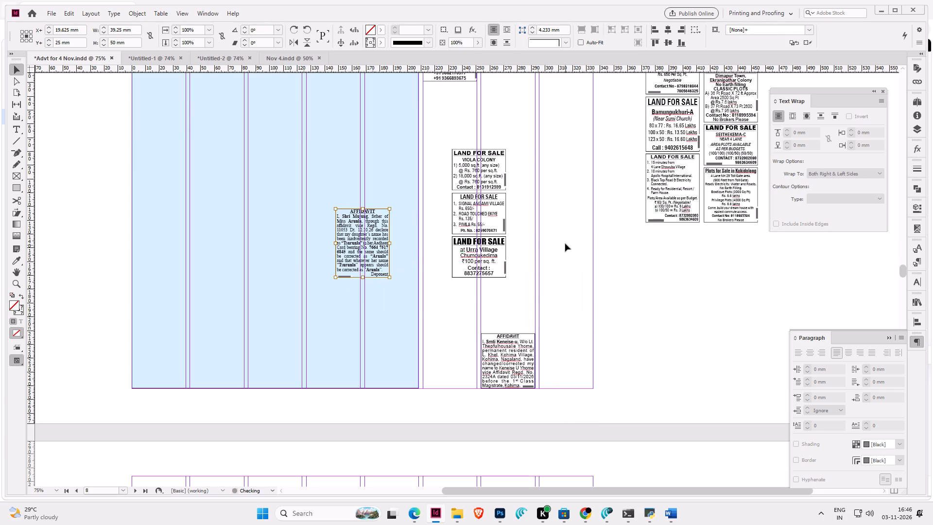
Move the pasted affidavit from the blue area to the foot of page 8's eighth column, beside the Kohima affidavit.
click(388, 230)
drag(377, 219, 578, 330)
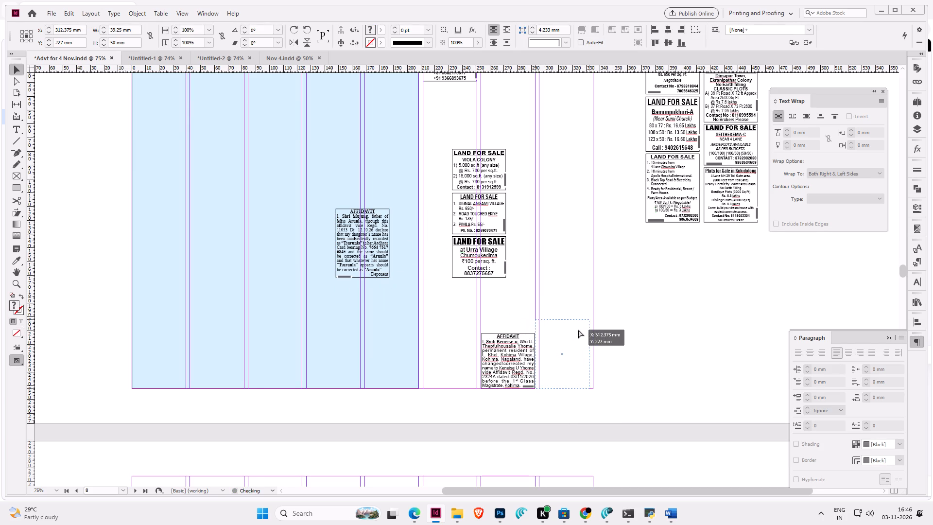
drag(578, 330, 580, 329)
scroll(580, 329, up, 3)
click(578, 325)
Move the Viola Colony, Signal Angami Village and Urra Village land ads together to just below the BOOKING OPEN ad, across columns seven and eight.
ctrl+scroll(578, 325, down, 1)
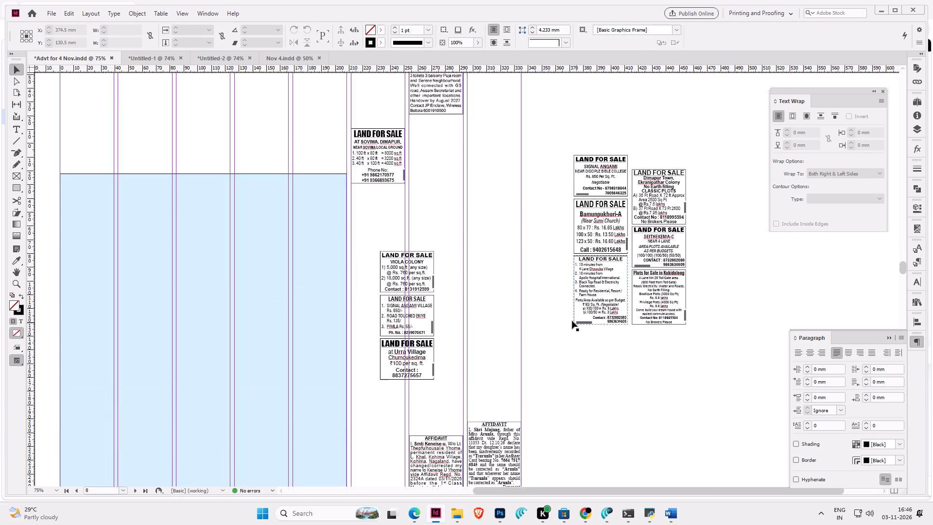
drag(478, 252, 408, 355)
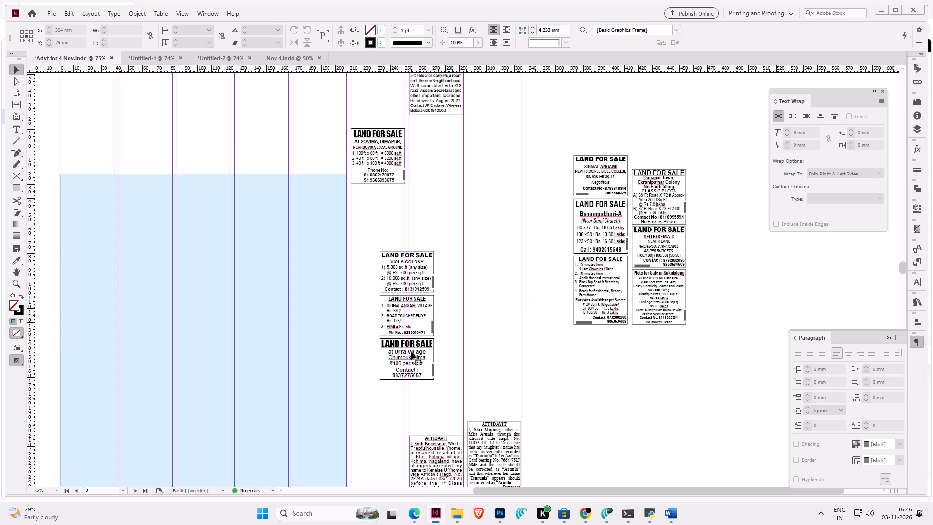
drag(418, 348, 483, 241)
Move the Sovima, Dimapur LAND FOR SALE ad to the foot of page 8's sixth column, beside the Kohima affidavit.
scroll(472, 246, up, 1)
drag(381, 188, 388, 396)
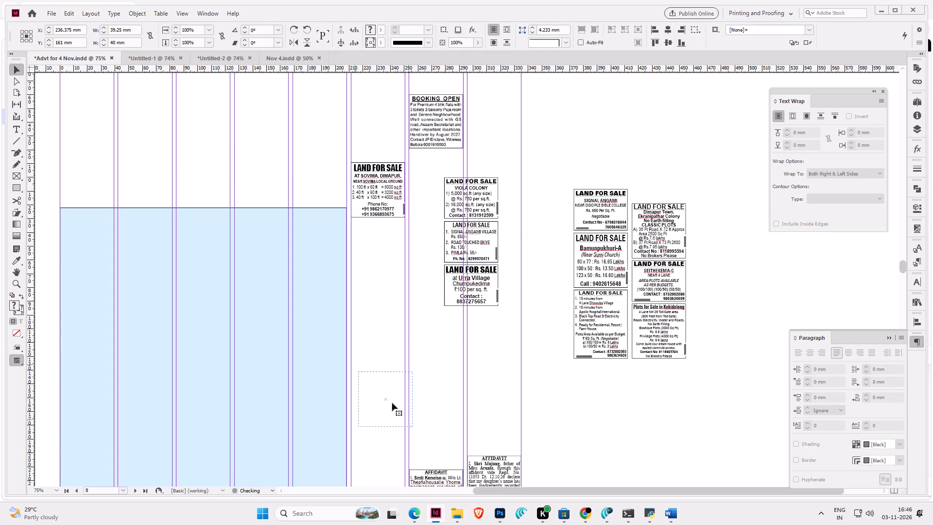
scroll(394, 402, down, 4)
drag(388, 252, 379, 344)
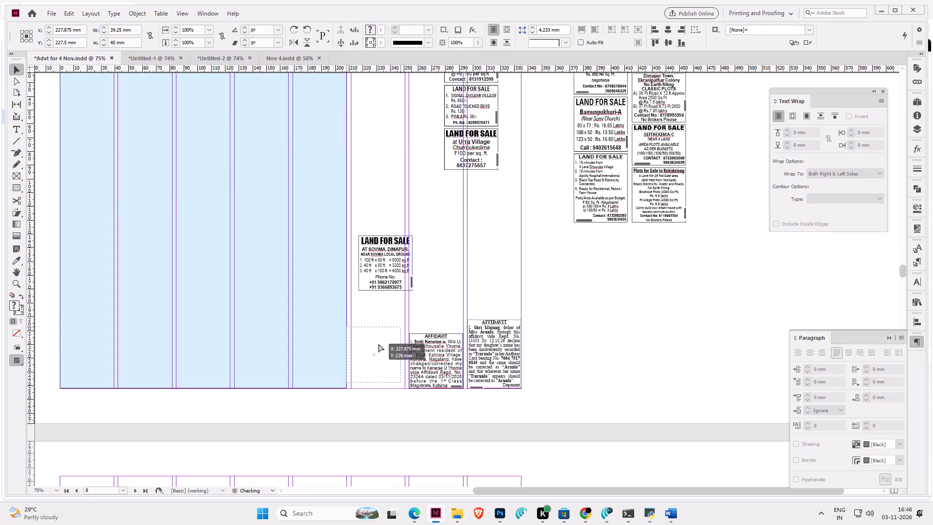
drag(379, 344, 380, 350)
Move the LAND FOR SALE ad near Apollo Hospital International from the pasteboard into the eighth column, directly above the affidavit.
scroll(601, 298, up, 1)
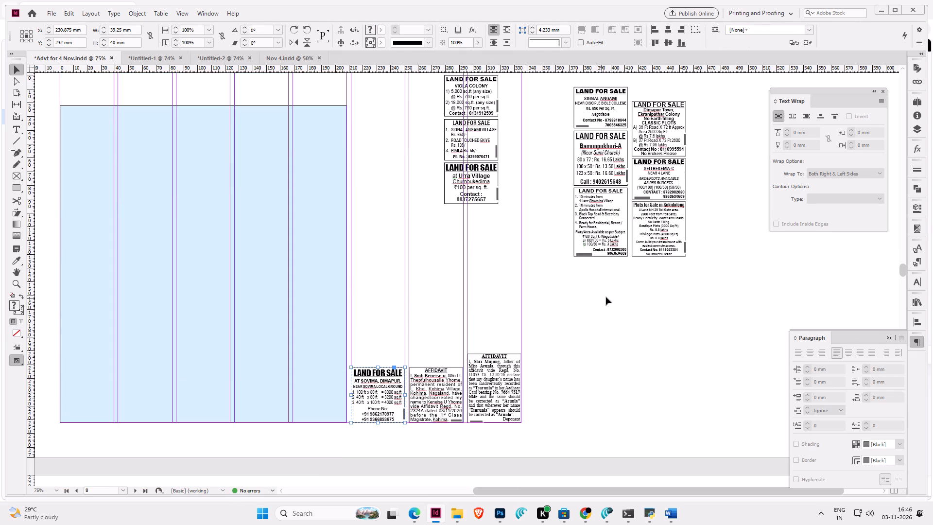
scroll(619, 251, up, 2)
scroll(618, 253, down, 1)
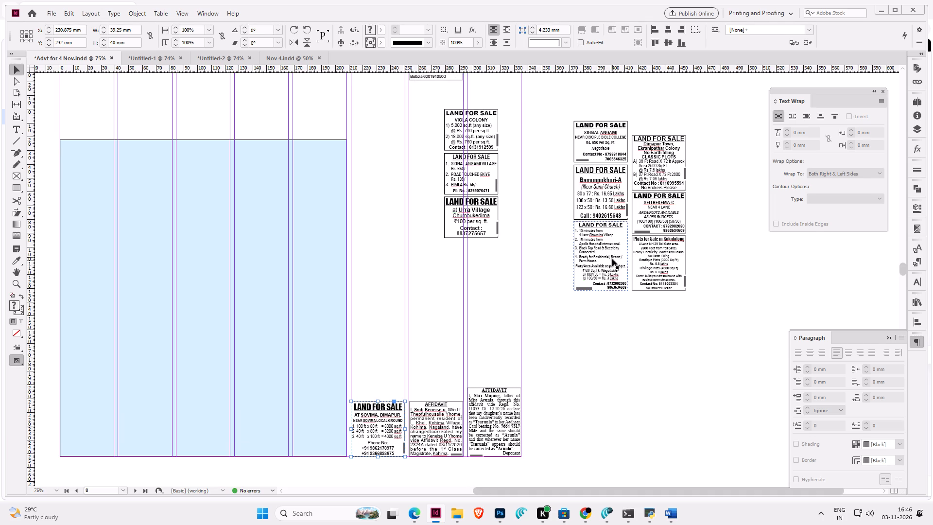
drag(612, 259, 505, 353)
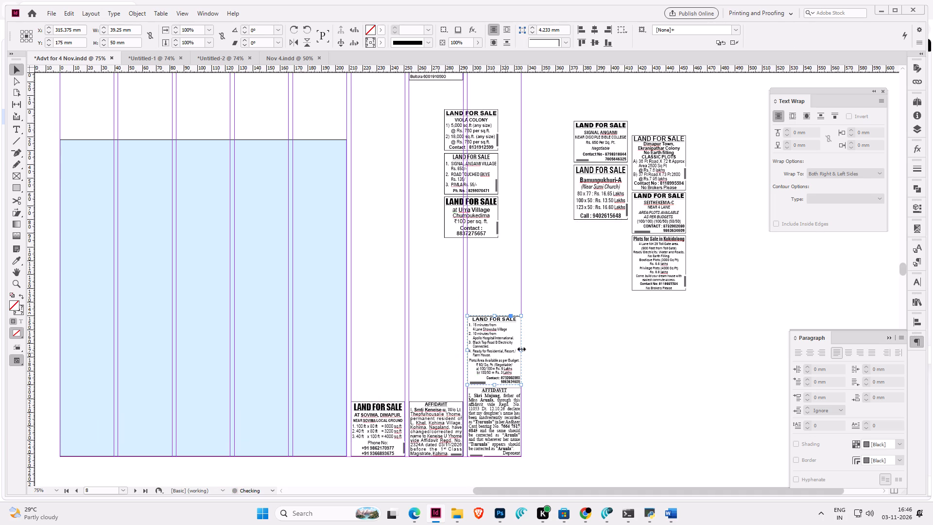
Move the Plots for Sale ad directly above the Kohima affidavit and the Bamunpukhuri-A ad directly above the Sovima ad in column six.
drag(658, 273, 435, 381)
drag(607, 198, 385, 378)
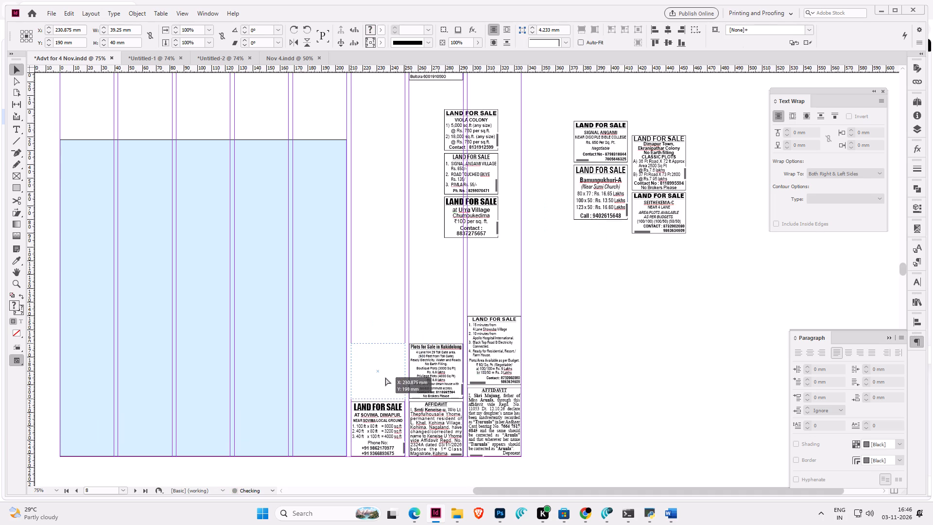
drag(385, 378, 385, 378)
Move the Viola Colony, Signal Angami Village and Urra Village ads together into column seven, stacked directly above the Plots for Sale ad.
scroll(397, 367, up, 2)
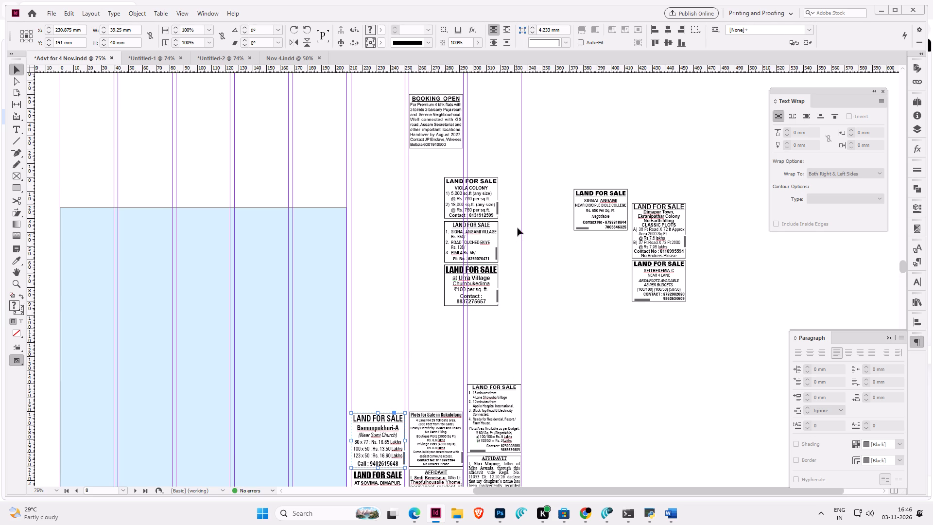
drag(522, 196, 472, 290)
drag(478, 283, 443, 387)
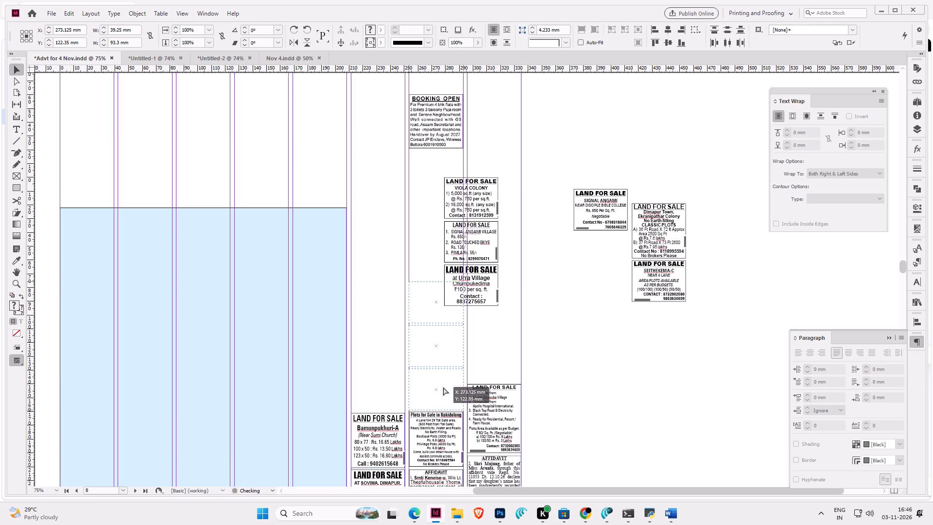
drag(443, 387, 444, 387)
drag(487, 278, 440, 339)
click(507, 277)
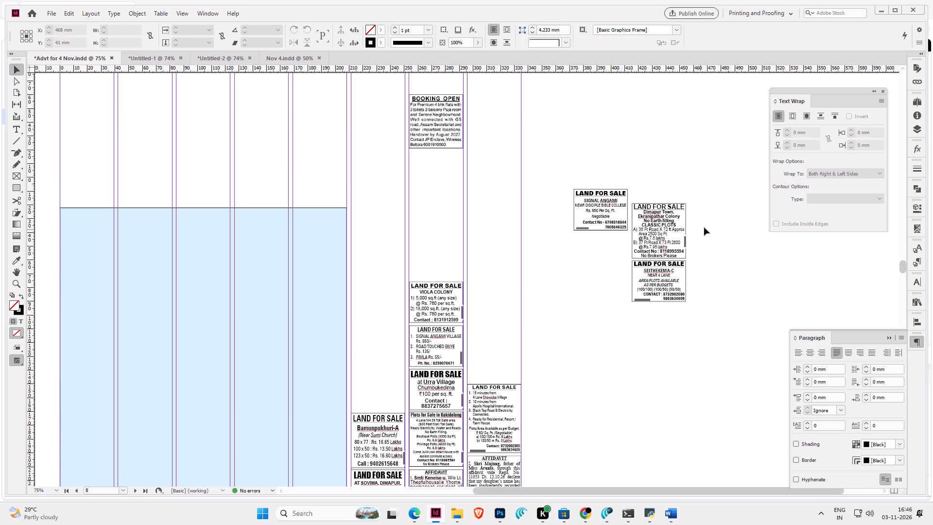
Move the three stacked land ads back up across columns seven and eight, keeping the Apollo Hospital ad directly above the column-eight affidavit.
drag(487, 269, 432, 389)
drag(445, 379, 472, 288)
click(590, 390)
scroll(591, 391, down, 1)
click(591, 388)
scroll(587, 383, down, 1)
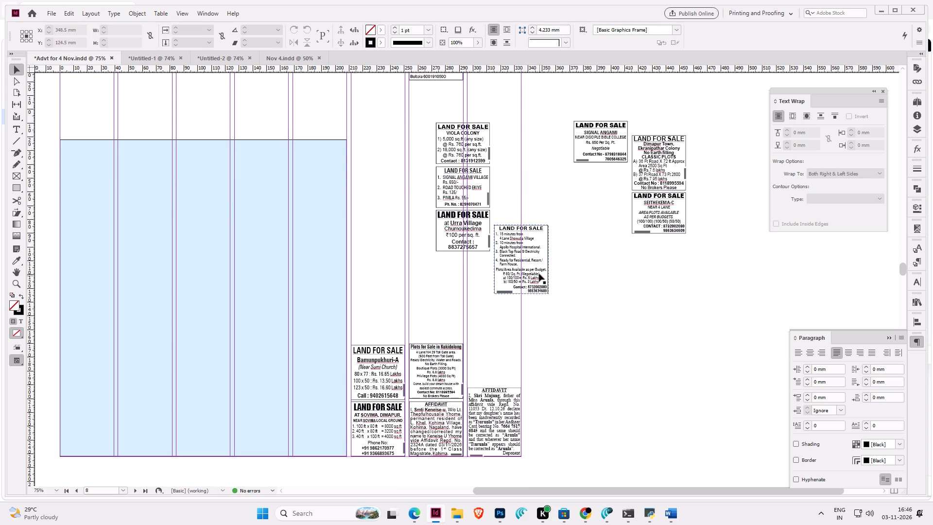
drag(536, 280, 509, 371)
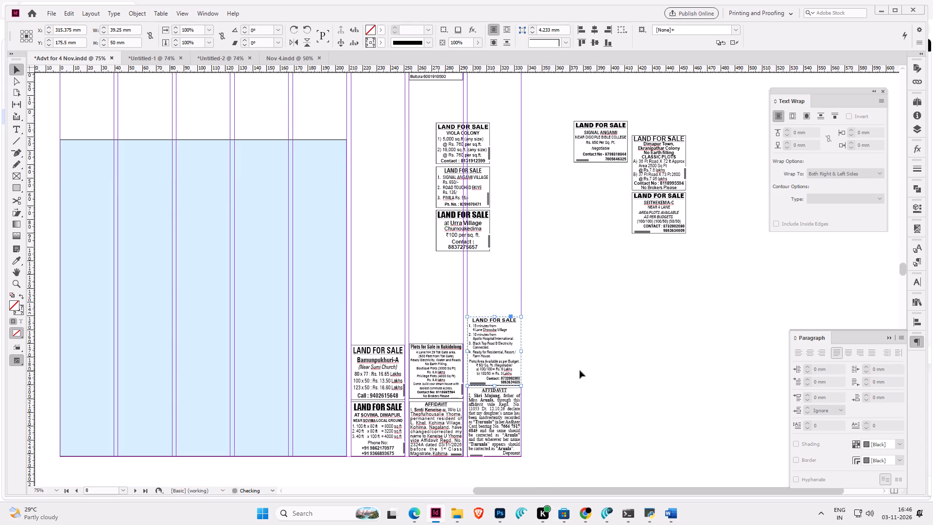
Move the Ekranipathar Colony LAND FOR SALE ad from the pasteboard into column eight, directly above the Apollo Hospital ad.
drag(658, 165, 497, 291)
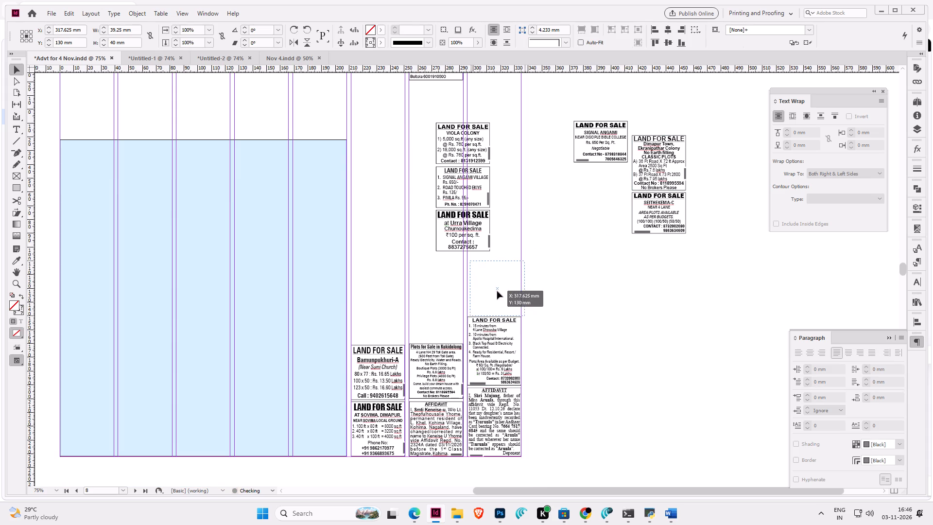
drag(497, 291, 495, 287)
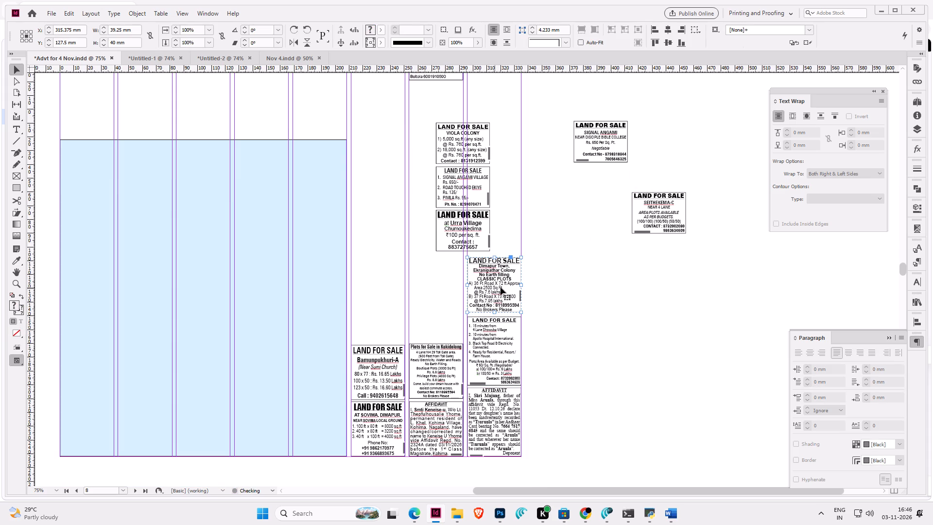
Move the Signal Angami Village and Urra Village ads together into column seven, directly above the Plots for Sale ad.
drag(414, 186, 449, 227)
drag(466, 226, 432, 296)
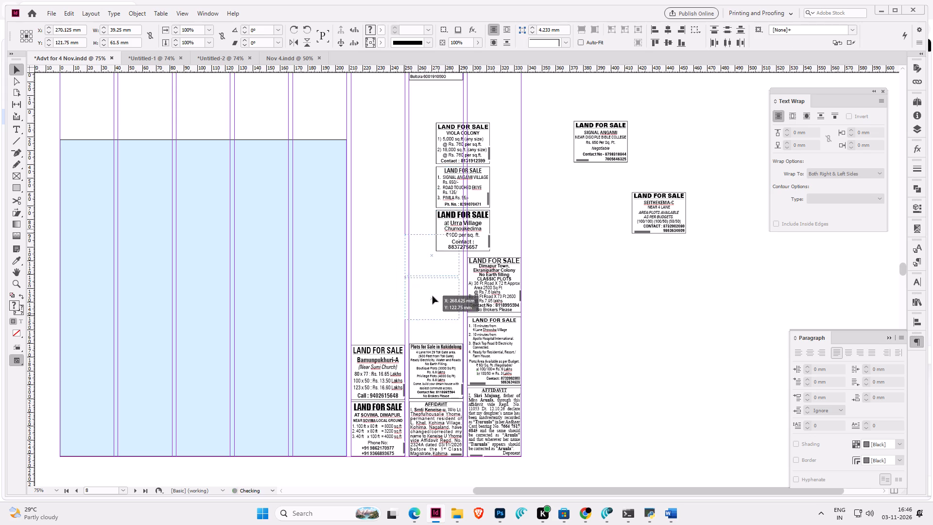
drag(432, 296, 438, 317)
Stack the Seithekema-C ad and the Signal Angami ad near Disciple Bible College above the Bamunpukhuri-A ad in column six.
drag(660, 205, 375, 287)
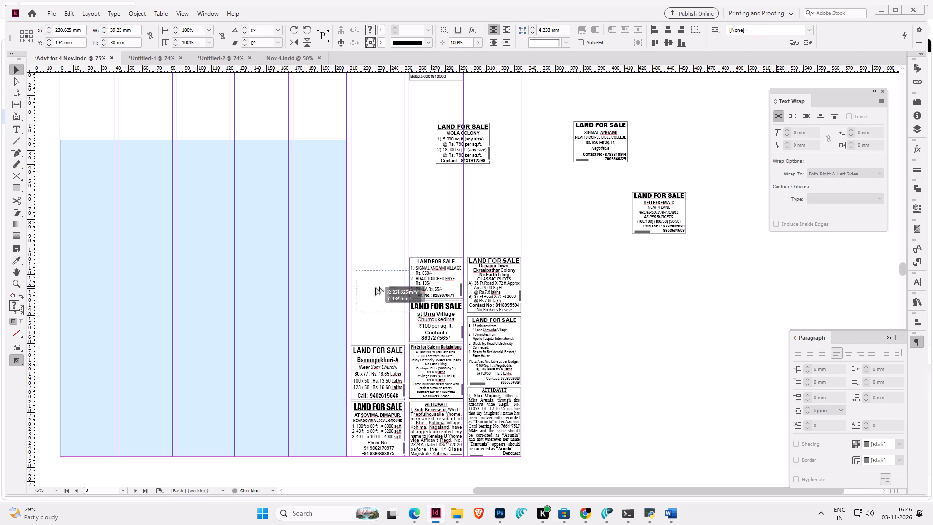
drag(375, 287, 379, 315)
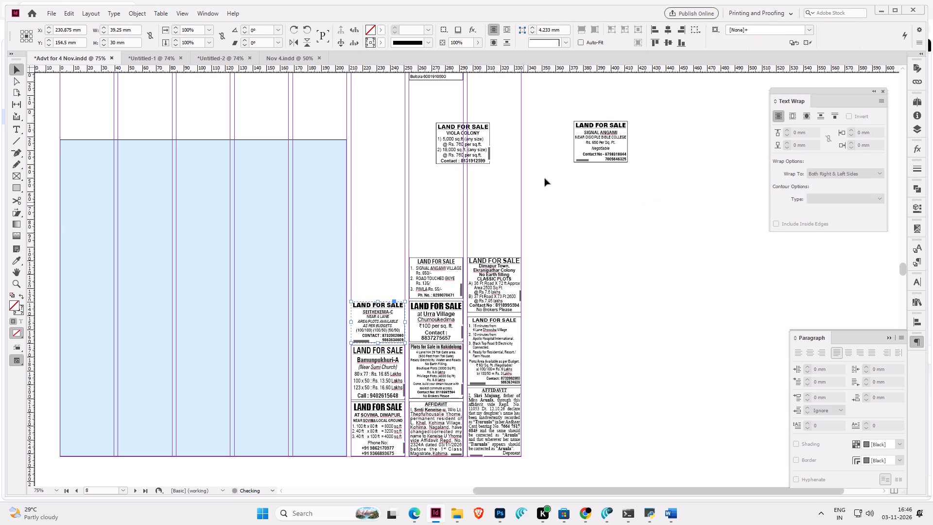
drag(581, 139, 357, 277)
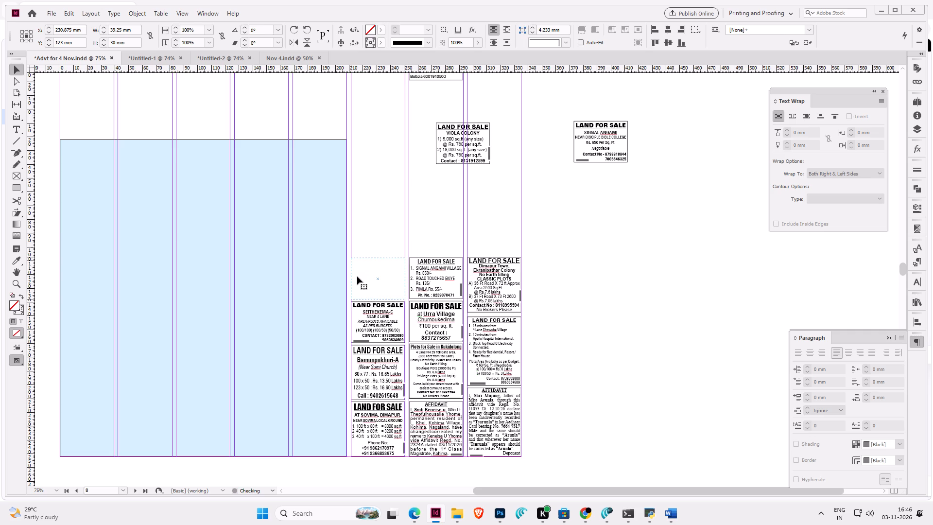
Move the BOOKING OPEN ad from column seven down into column eight.
scroll(357, 277, up, 6)
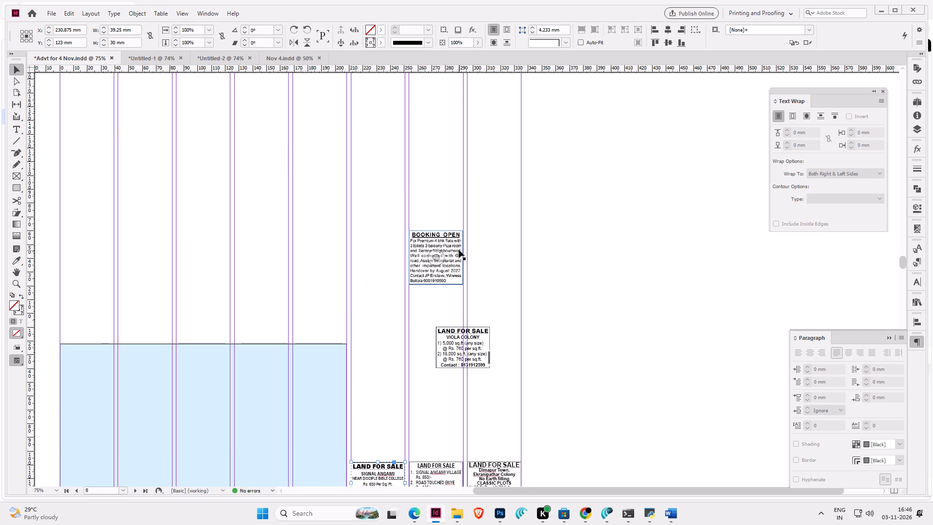
drag(452, 245, 512, 355)
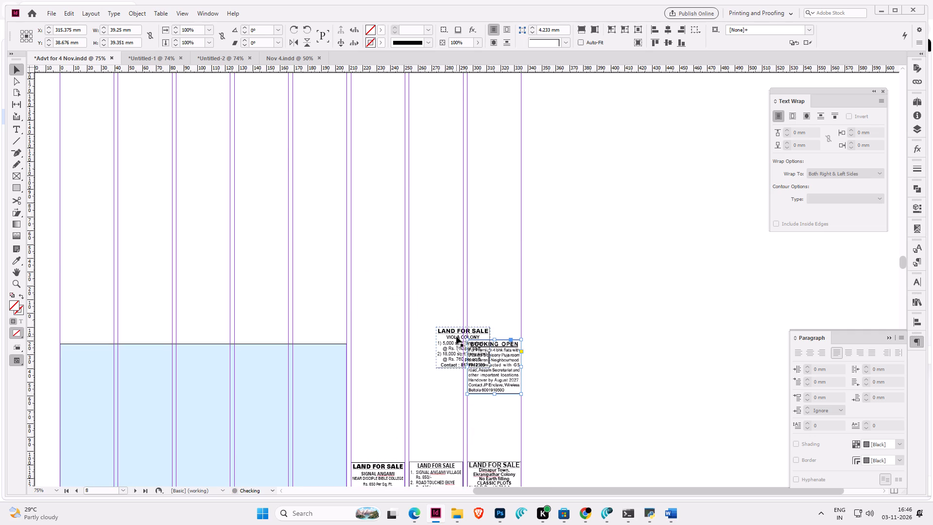
Move the Viola Colony ad into column eight, directly above the Ekranipathar Colony ad.
drag(453, 334, 468, 443)
alt+scroll(486, 439, up, 3)
scroll(486, 438, down, 2)
drag(485, 399, 510, 371)
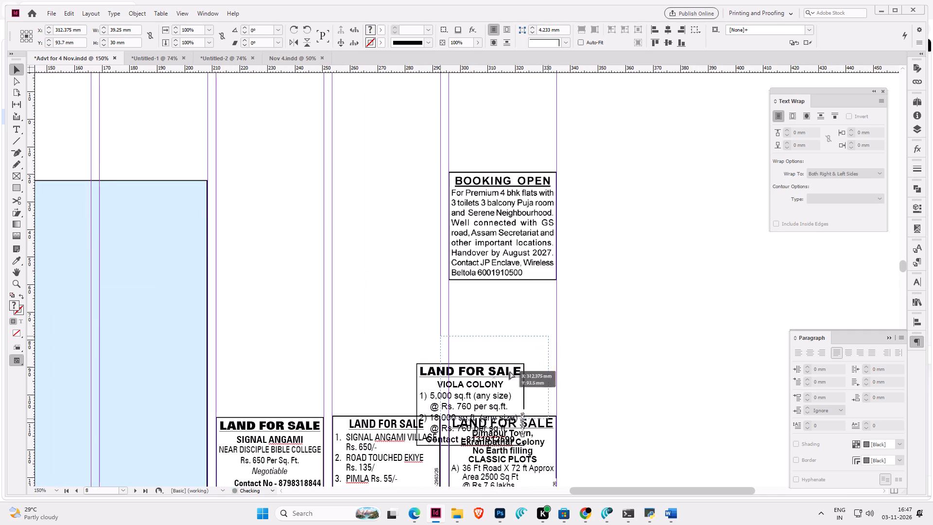
drag(510, 371, 516, 365)
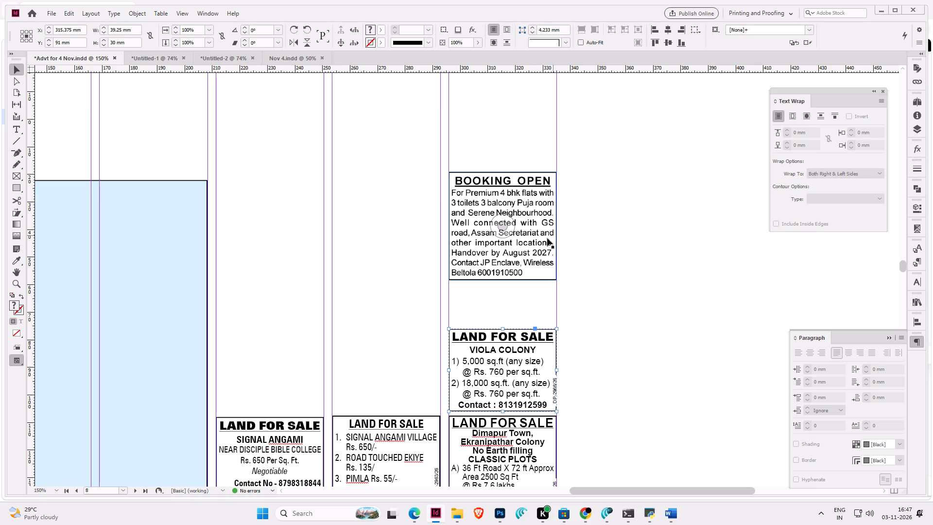
Move the BOOKING OPEN ad down column eight to sit directly above the Viola Colony ad.
drag(544, 242, 544, 286)
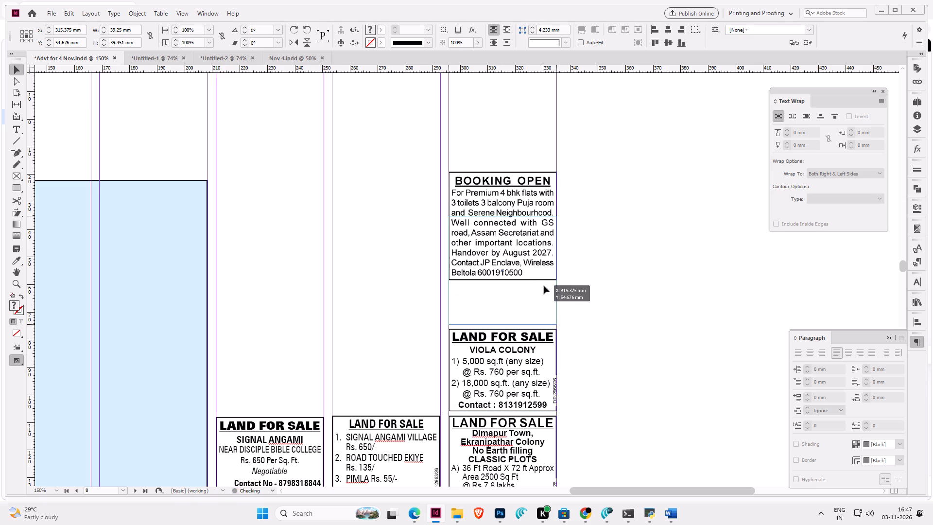
drag(544, 286, 544, 286)
click(595, 285)
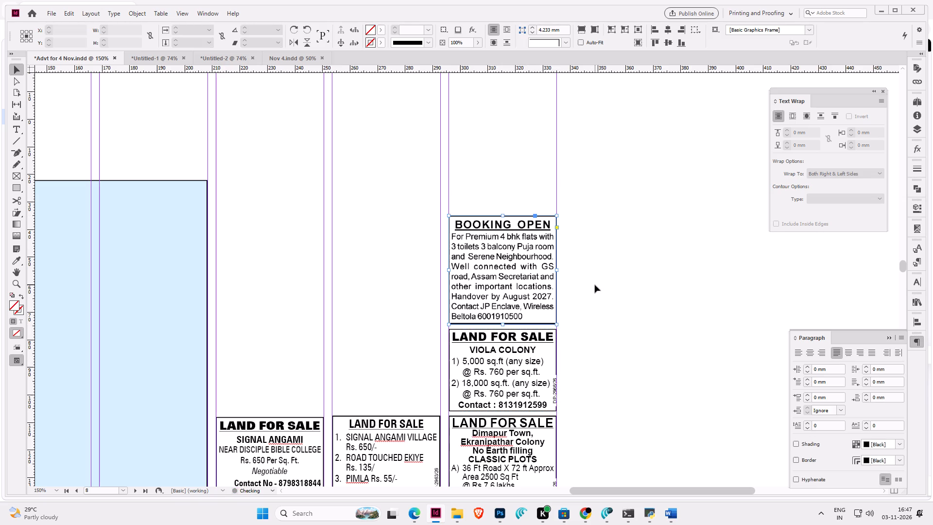
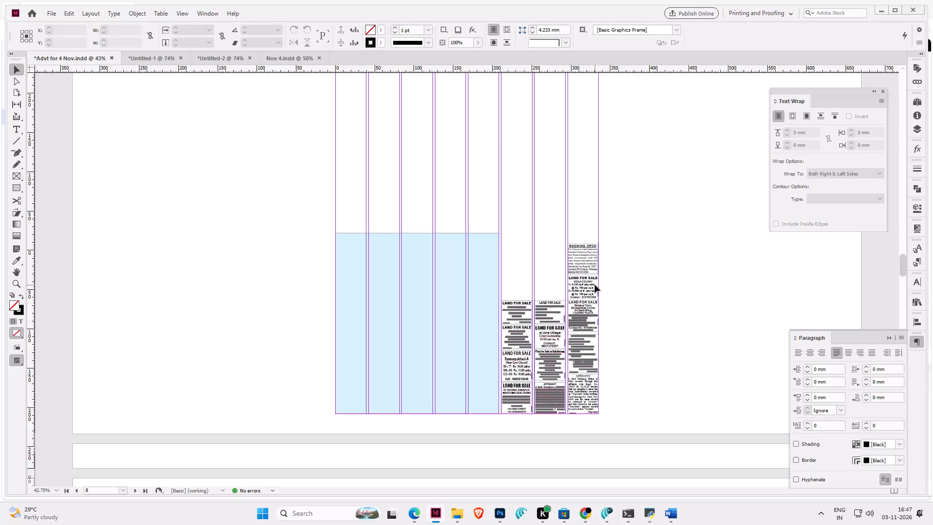
Align the top edges of the Signal Angami, Signal Angami Village and Ekranipathar Colony ads across columns six to eight.
drag(628, 307, 505, 314)
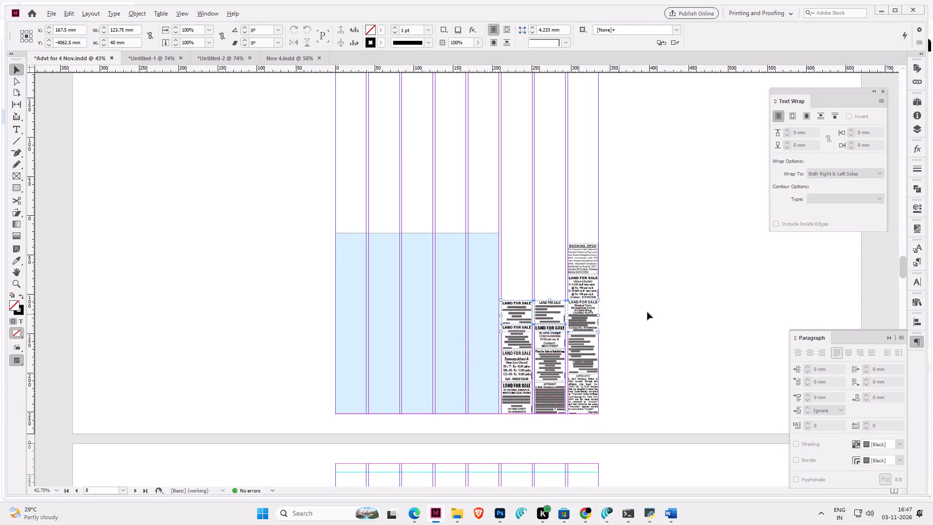
alt+scroll(647, 312, up, 2)
click(658, 40)
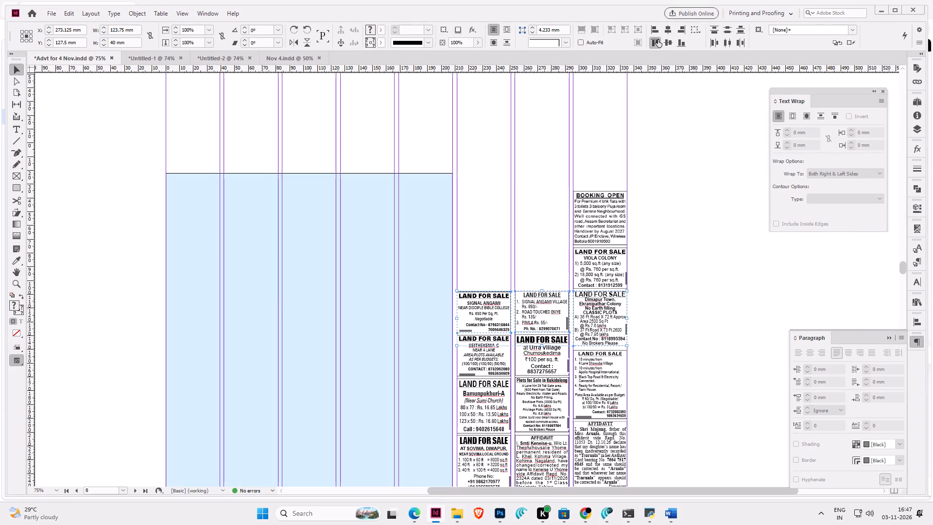
scroll(664, 164, down, 3)
click(674, 178)
Distribute the vertical spacing of the stacked ads evenly within each of columns eight, seven and six.
drag(659, 99, 612, 360)
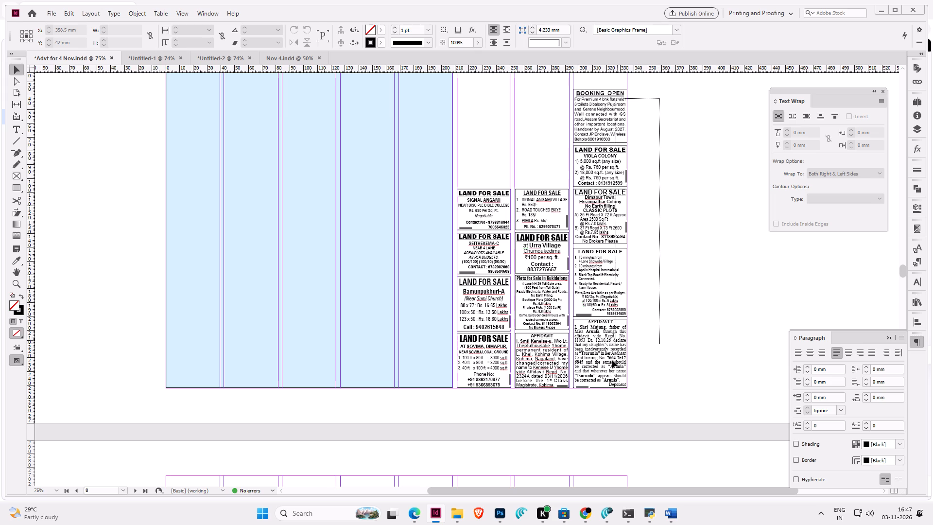
drag(612, 360, 606, 382)
click(912, 324)
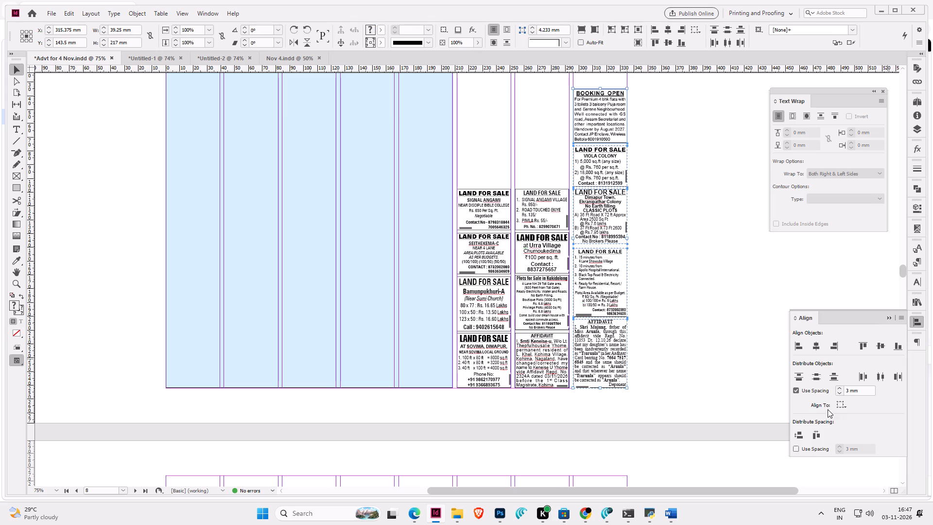
click(801, 437)
drag(549, 113, 543, 382)
click(801, 437)
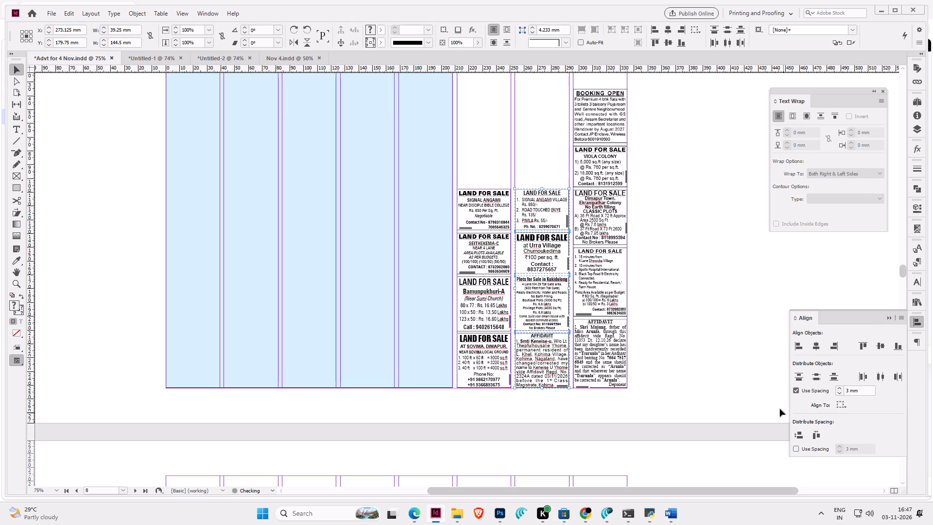
drag(493, 152, 479, 378)
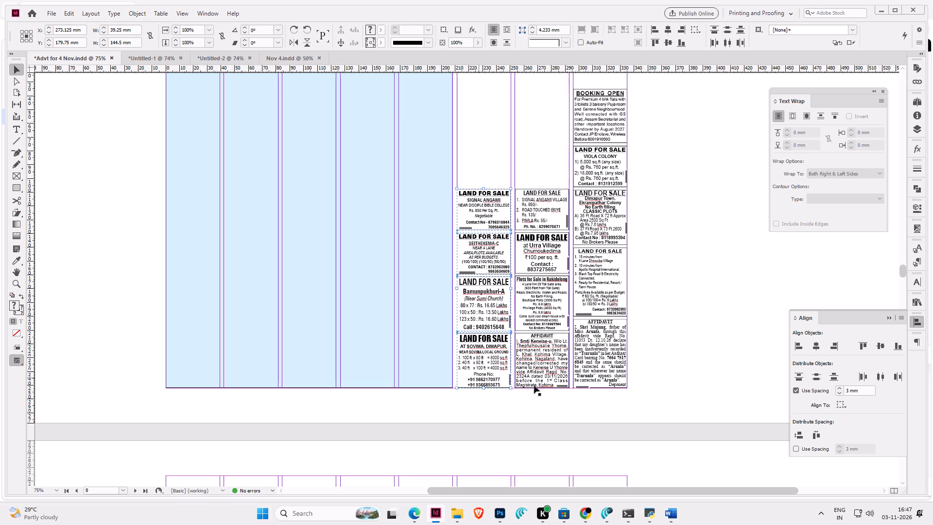
click(801, 437)
click(720, 288)
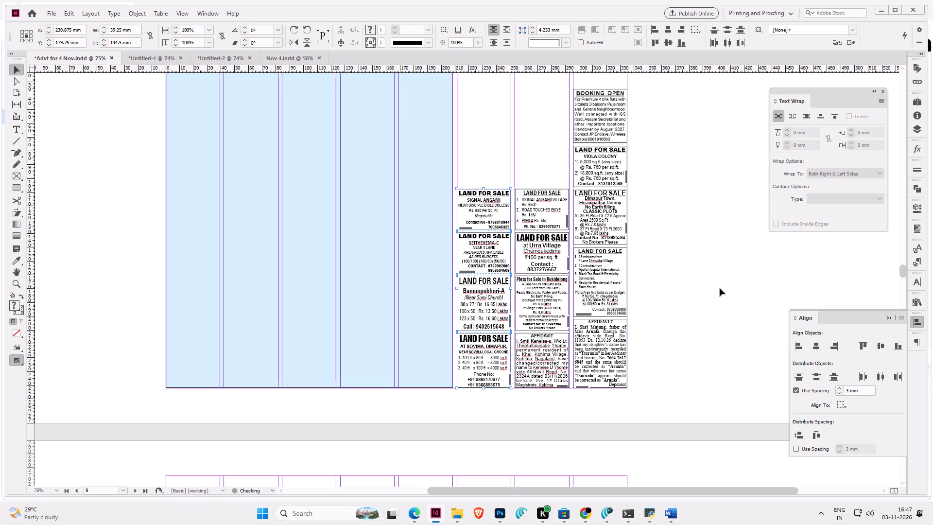
Place the job vacacy 3'5 x 7 inch TIF from the 4 Nov folder on the blank area beside page 7's columns.
key(alt+grave)
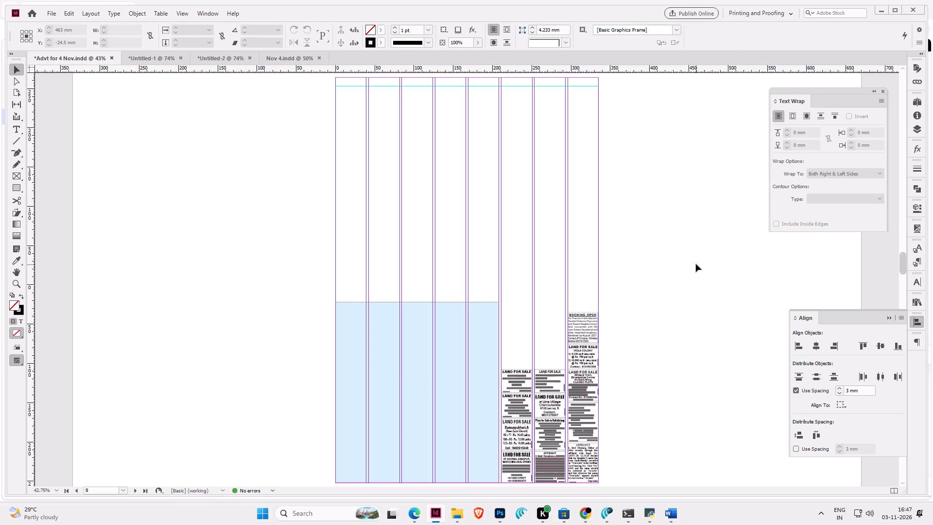
scroll(647, 249, down, 4)
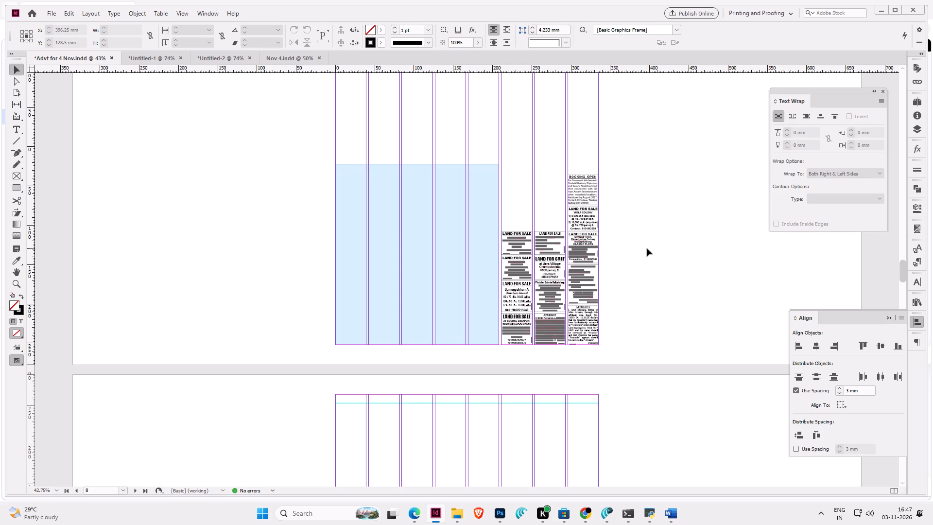
scroll(647, 248, up, 4)
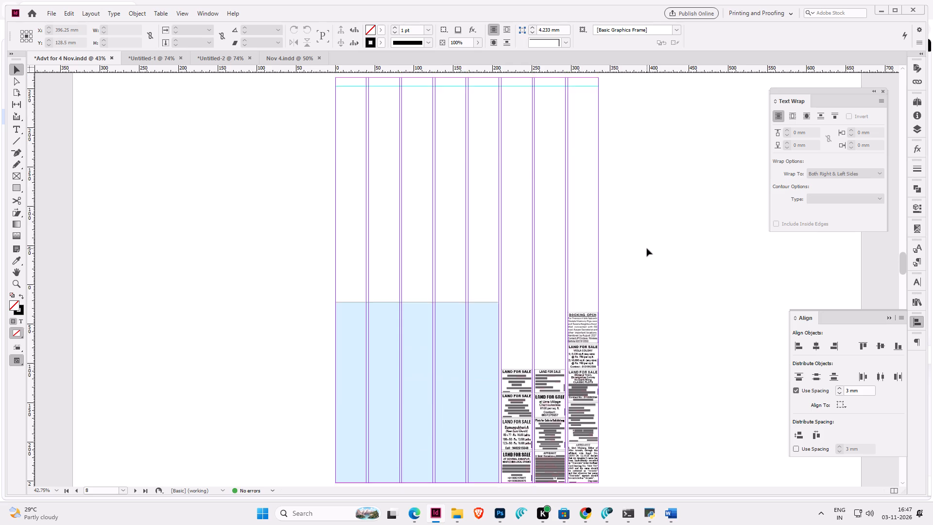
scroll(647, 248, up, 9)
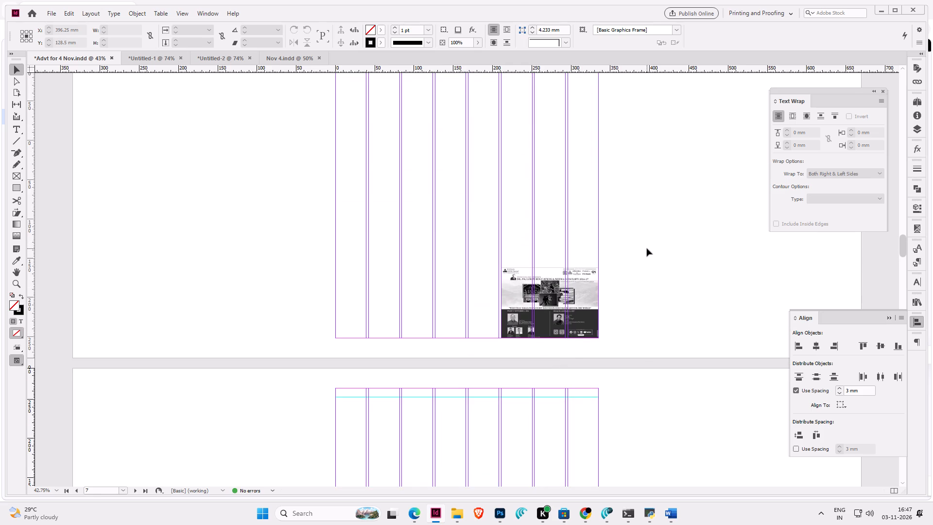
click(462, 514)
click(424, 461)
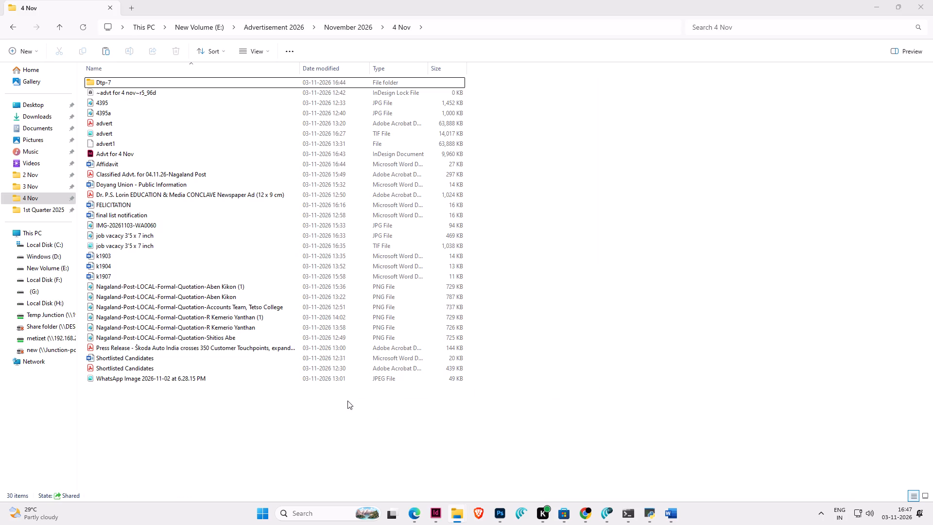
click(138, 245)
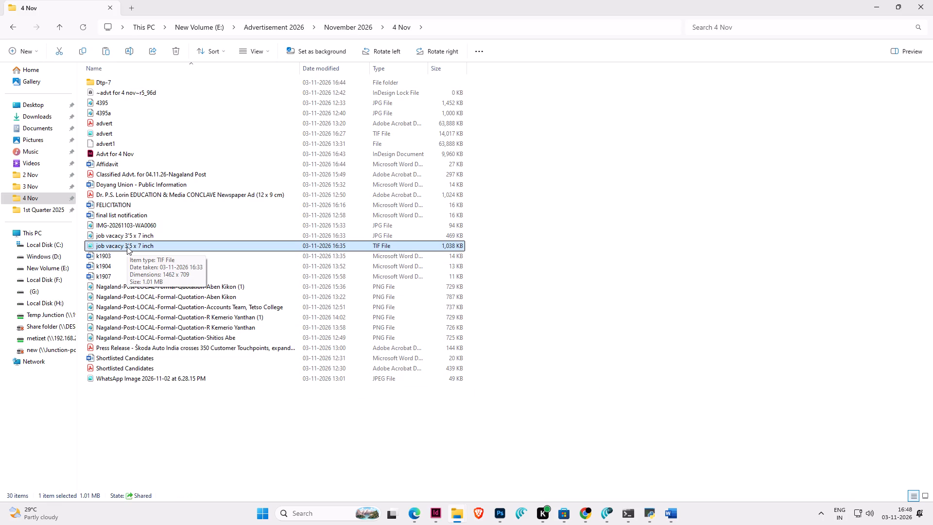
drag(123, 245, 431, 438)
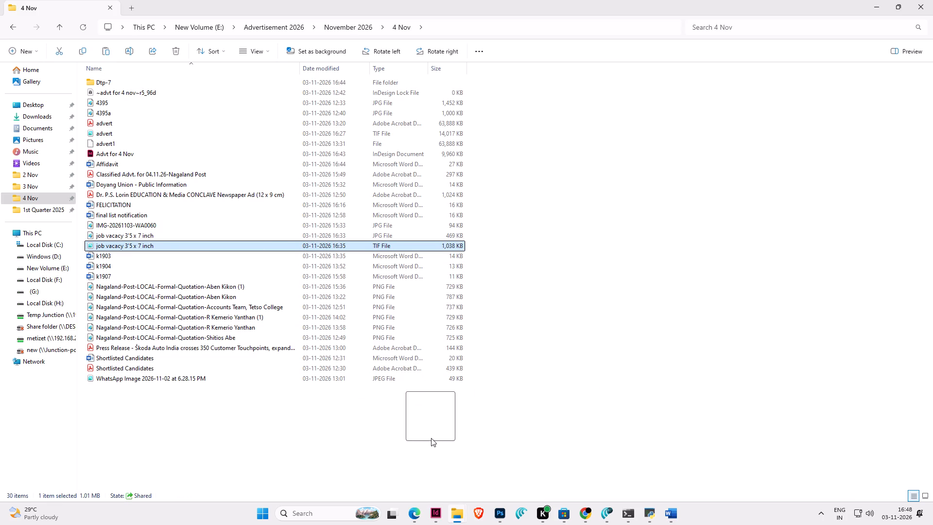
drag(431, 438, 641, 278)
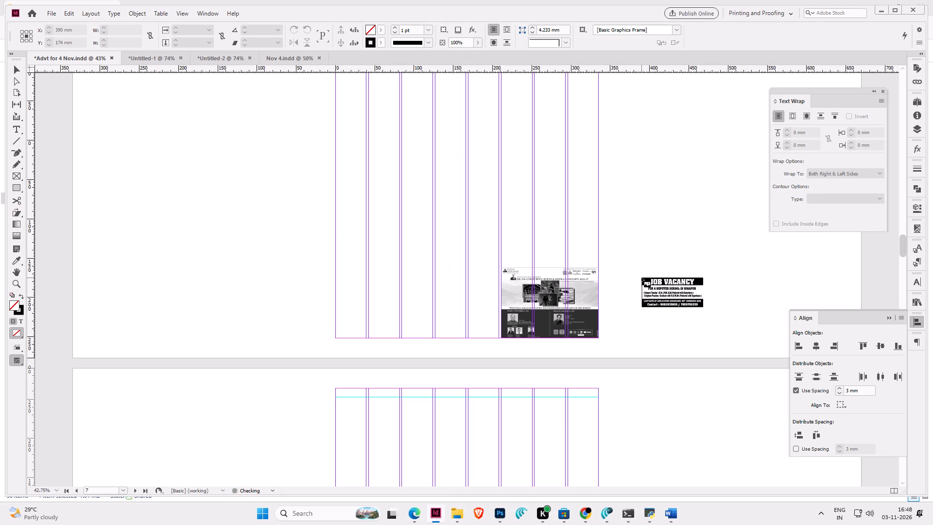
click(640, 203)
alt+scroll(680, 238, up, 2)
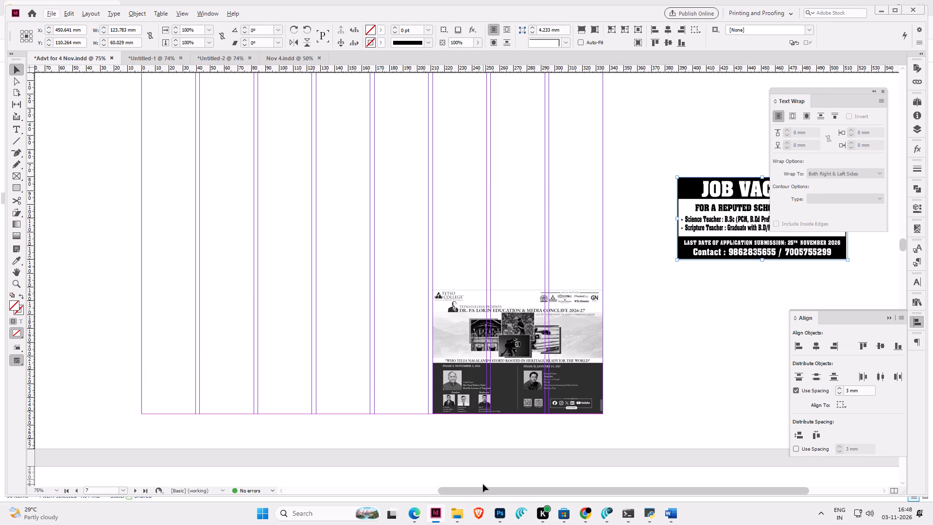
Open the job vacacy 3'5 x 7 inch JPG from the 4 Nov folder in Photoshop as a separate document.
click(496, 511)
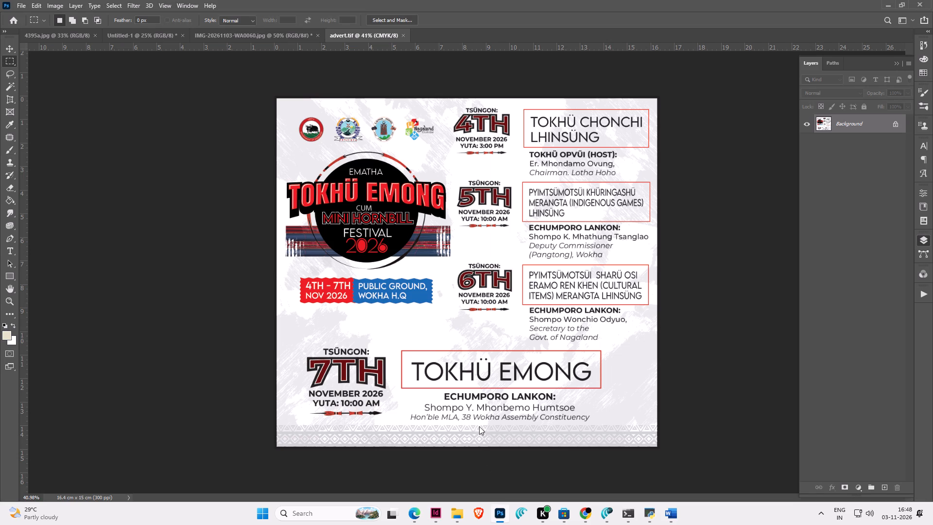
click(259, 41)
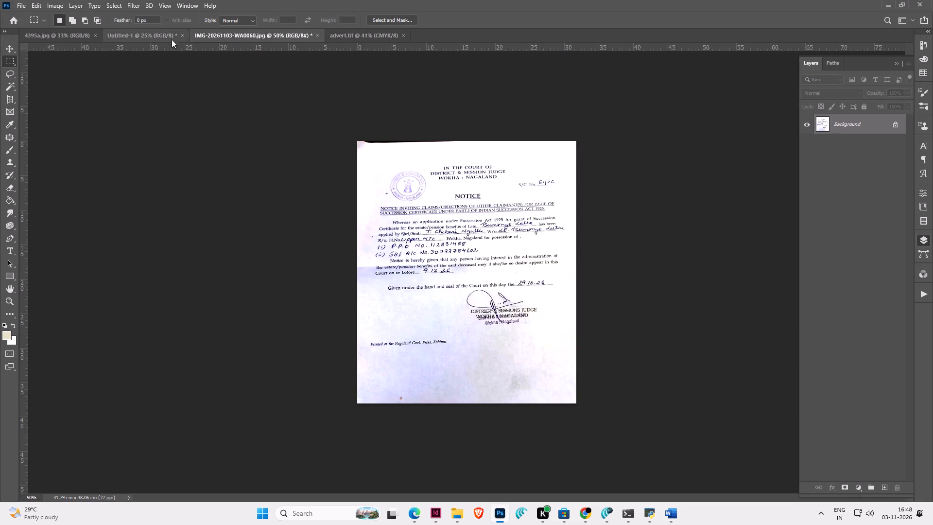
click(144, 35)
click(64, 34)
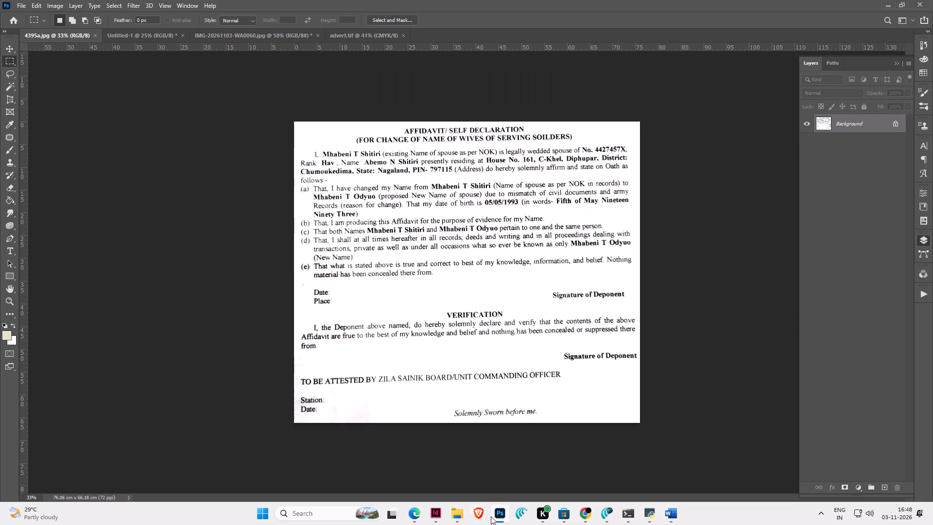
click(454, 516)
click(416, 443)
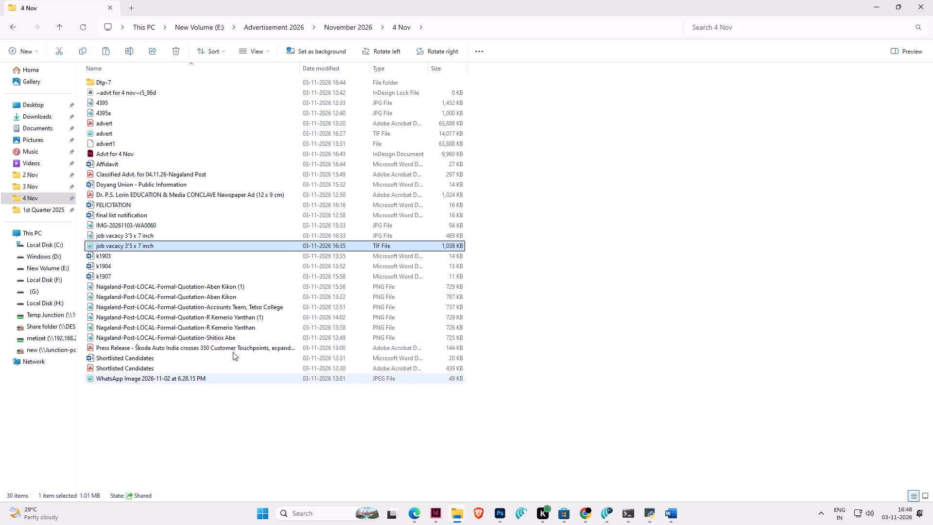
click(128, 235)
drag(127, 235, 344, 289)
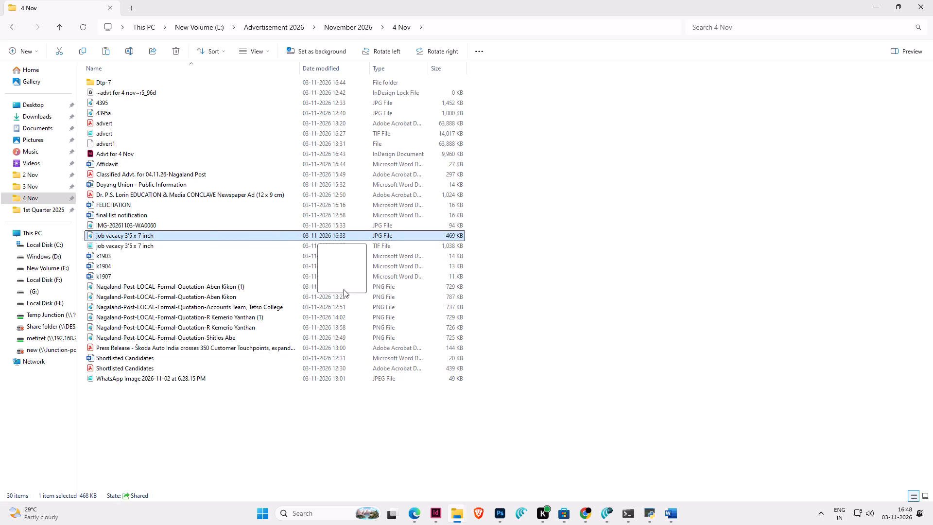
drag(344, 289, 237, 243)
drag(140, 236, 505, 493)
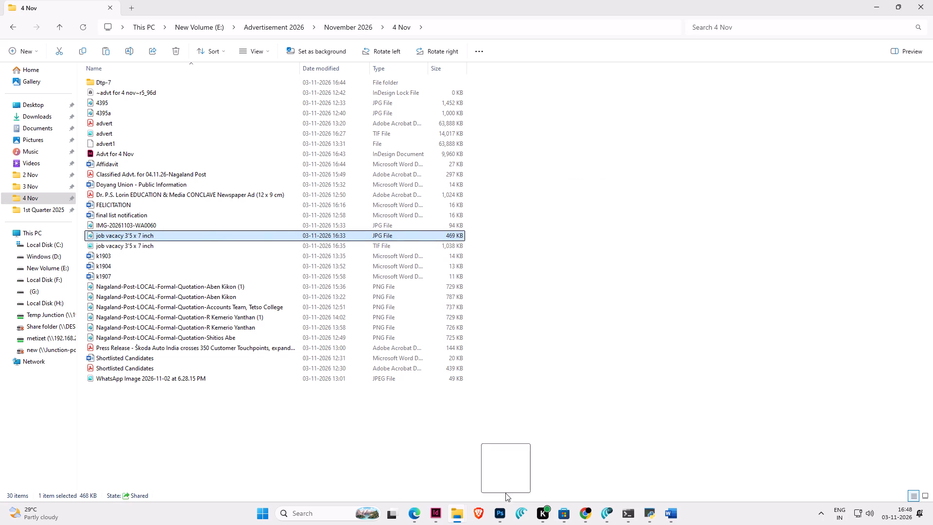
drag(505, 493, 450, 36)
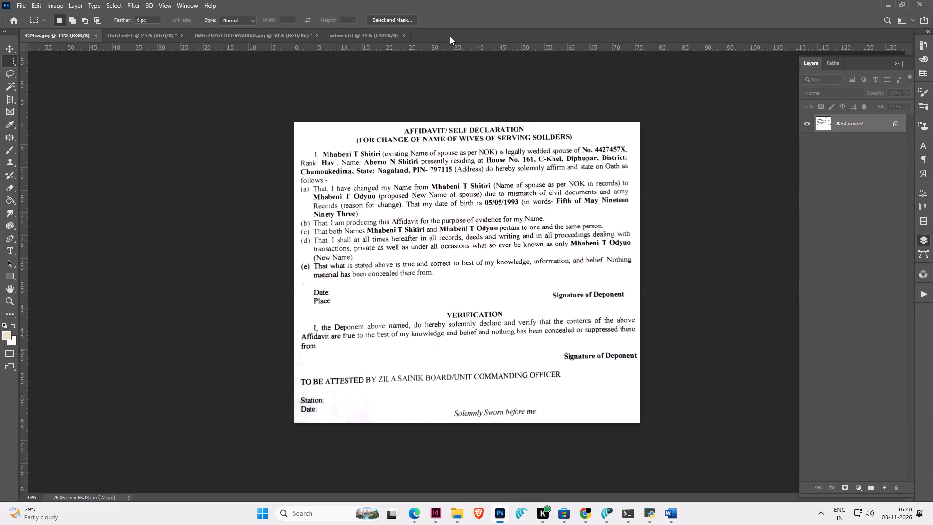
Resize the job vacancy image to 16.5 cm wide by 8 cm high at 300 pixels/inch, resampled without keeping proportions.
key(ctrl+alt+i)
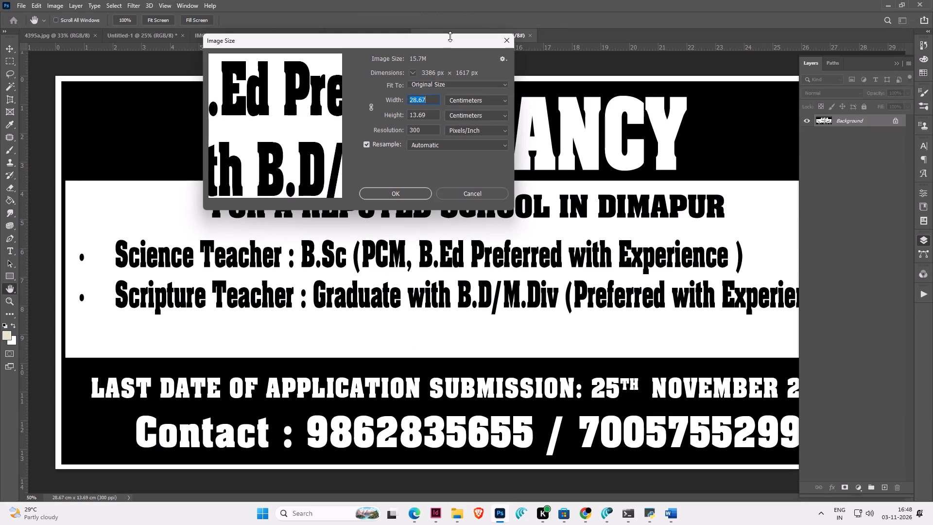
click(387, 143)
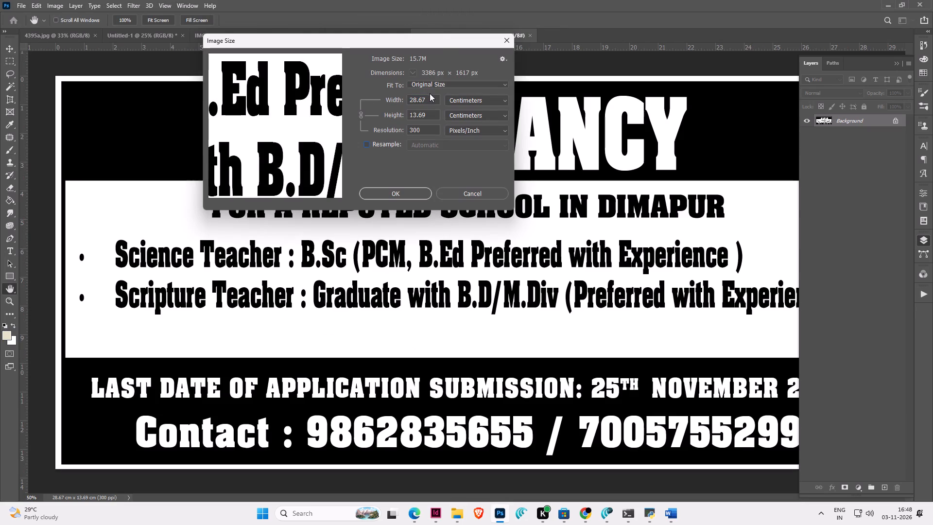
drag(431, 98, 298, 72)
text(16.5)
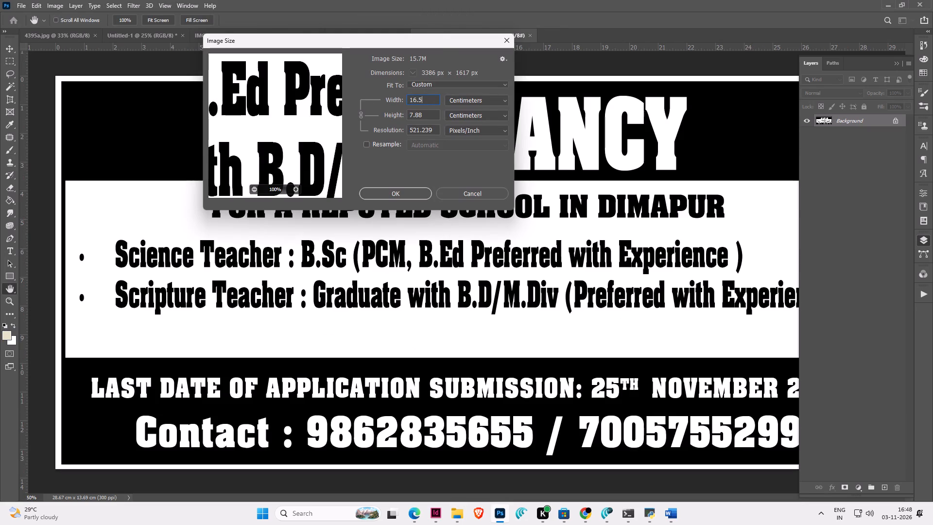
click(392, 143)
drag(436, 131, 271, 107)
text(300)
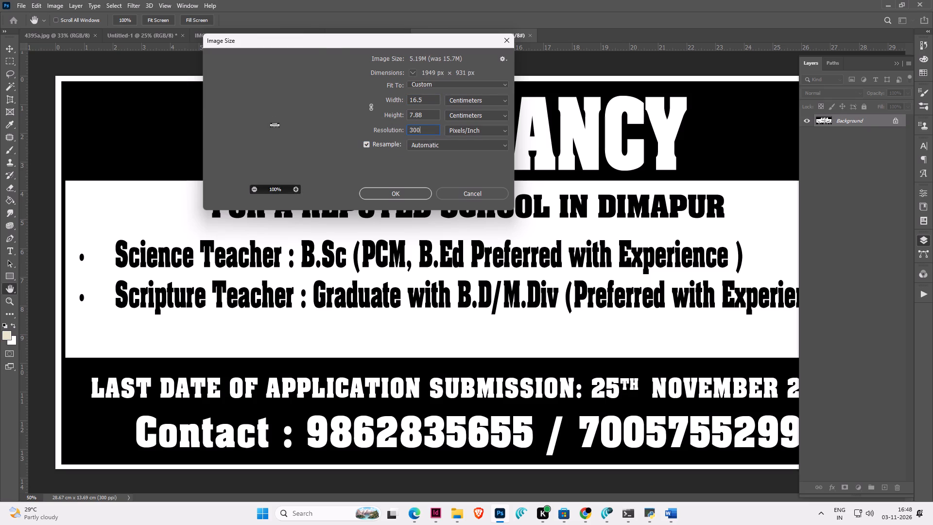
drag(429, 112, 316, 93)
key(8)
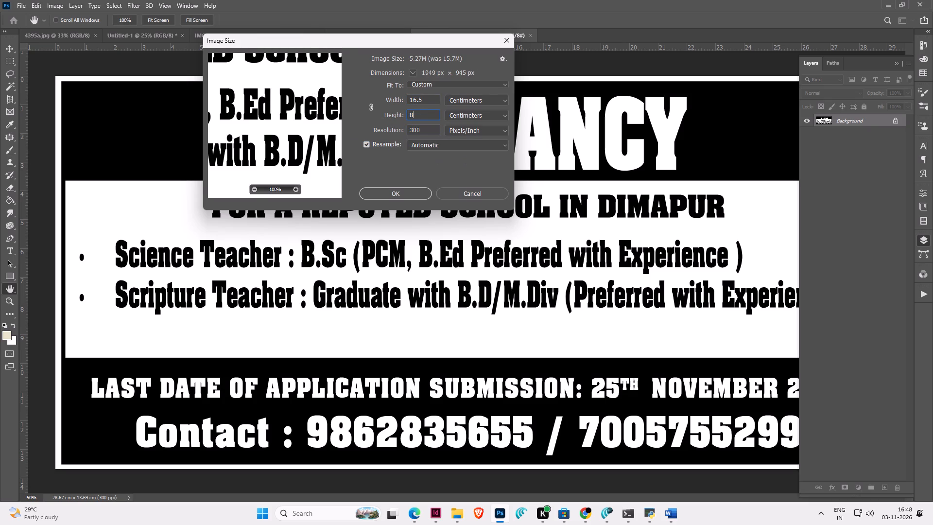
key(Return)
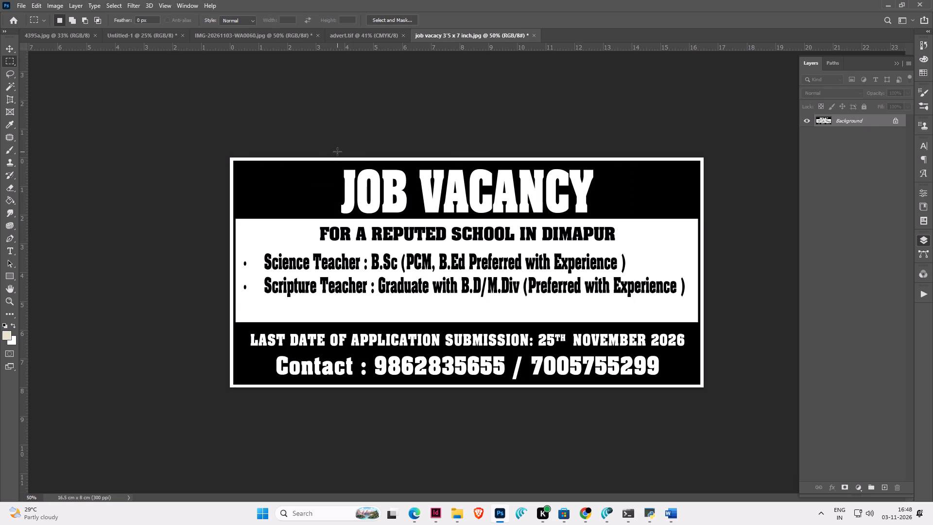
Convert the job vacancy image to Grayscale, discarding its colour information.
click(61, 6)
click(61, 14)
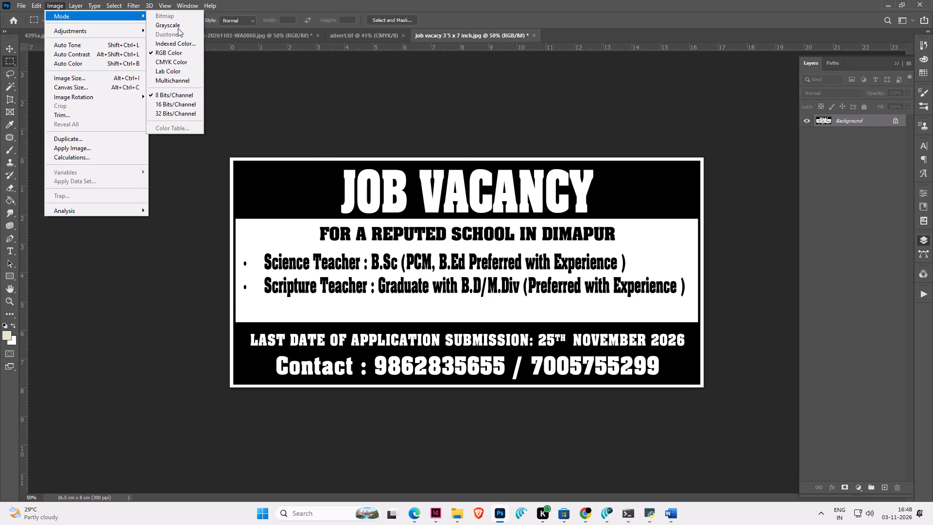
click(184, 28)
click(421, 205)
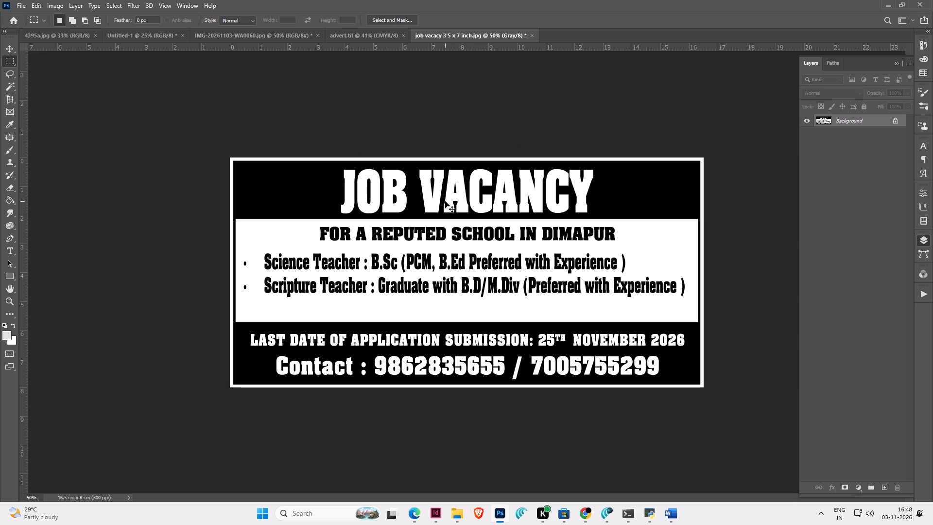
Save the grayscale job vacancy image as an uncompressed TIFF in the 4 Nov folder, replacing the existing job vacacy 3'5 x 7 inch TIF.
key(ctrl+shift+s)
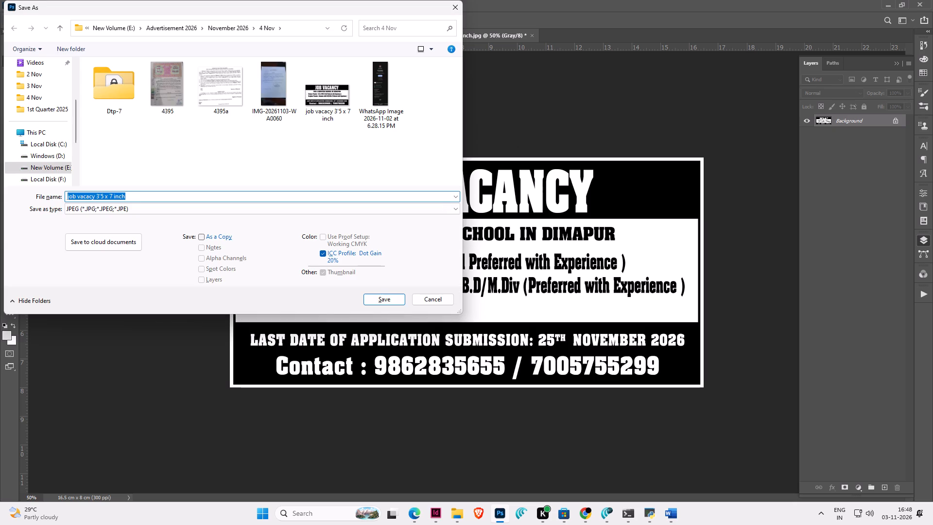
key(Tab)
key(Tab)
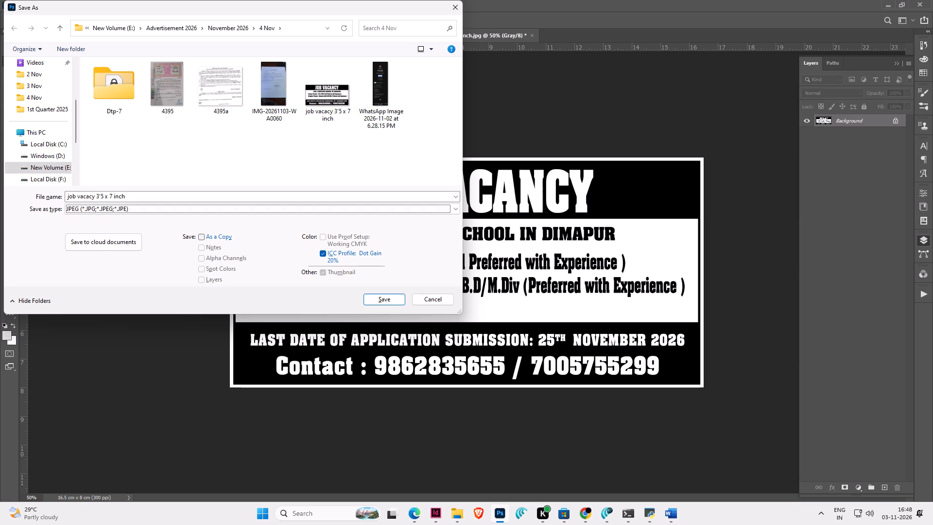
key(t)
key(t)
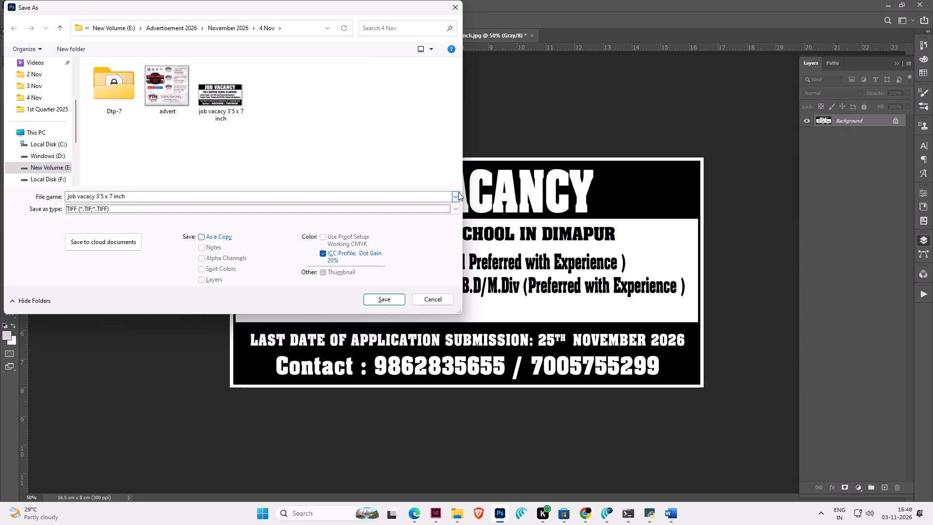
key(Return)
key(Left)
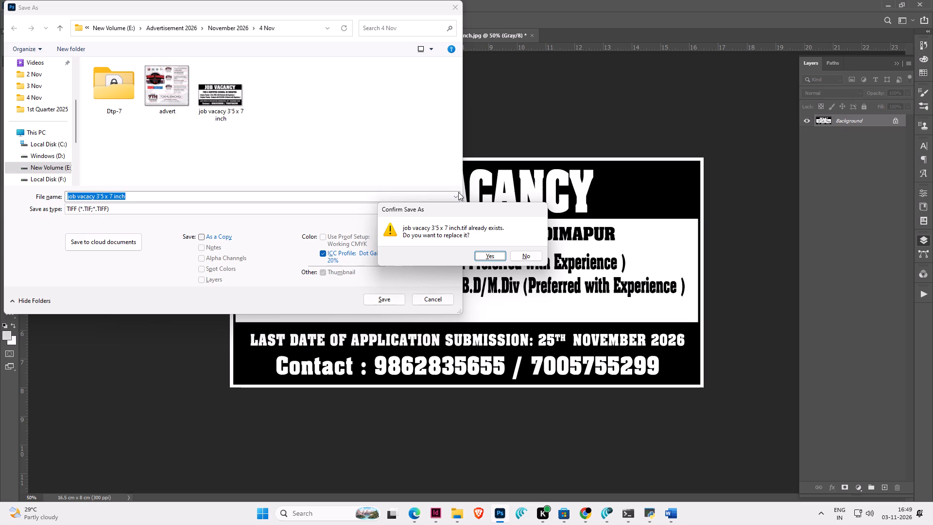
key(Return)
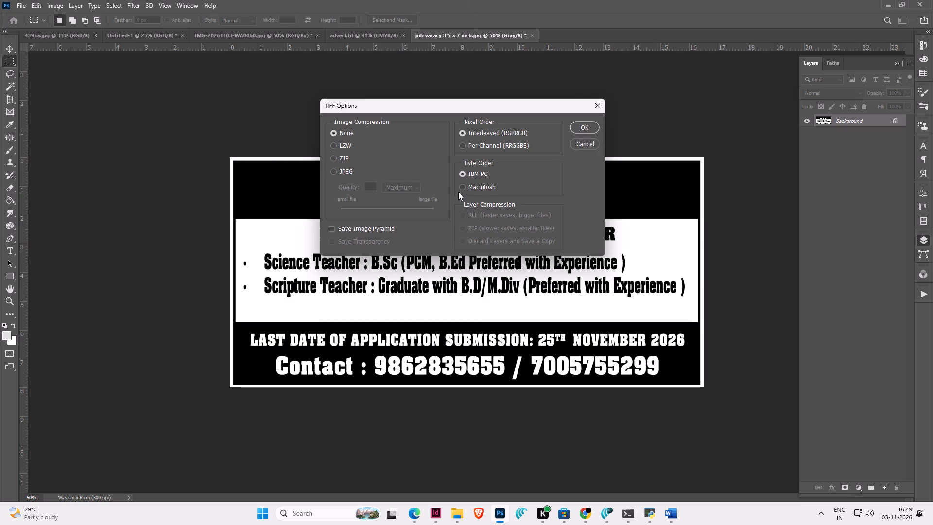
key(Return)
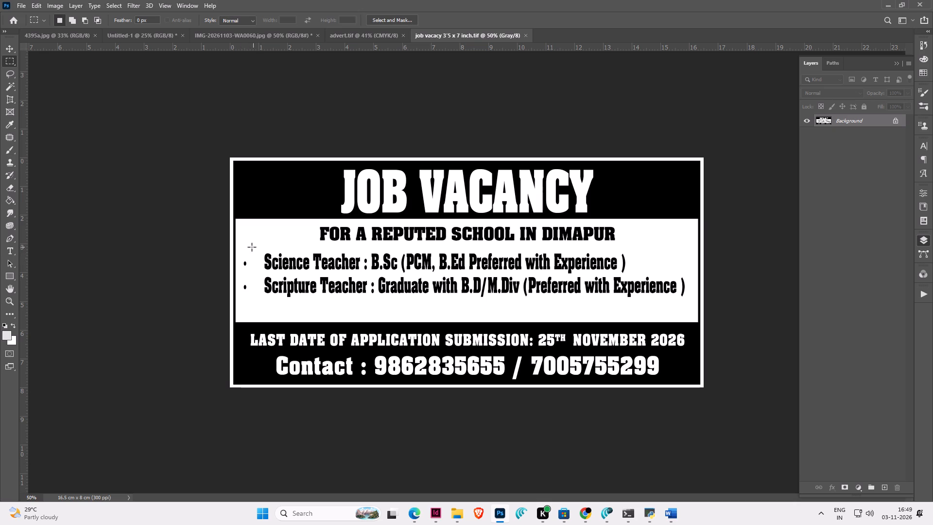
Move the Science Teacher and Scripture Teacher text, without the bullets, left so it sits closer to the bullets.
drag(258, 247, 689, 300)
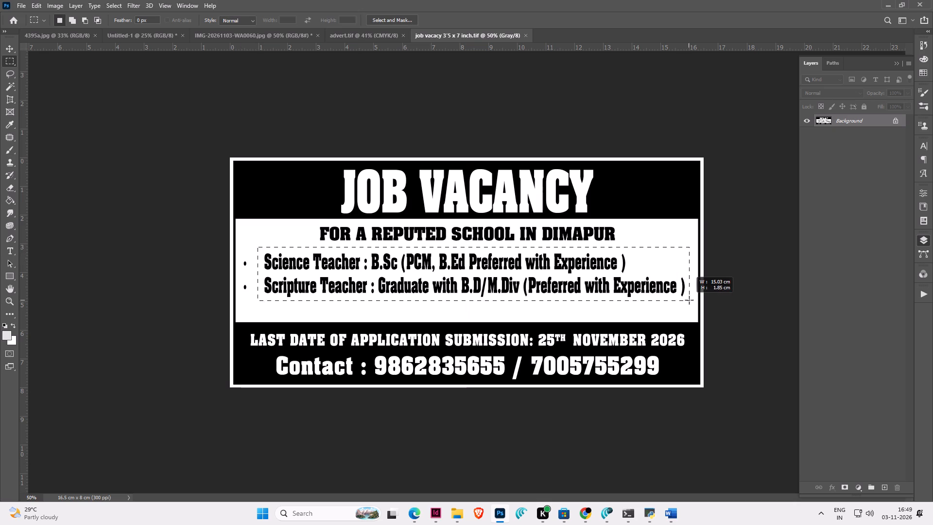
drag(689, 300, 689, 300)
click(12, 48)
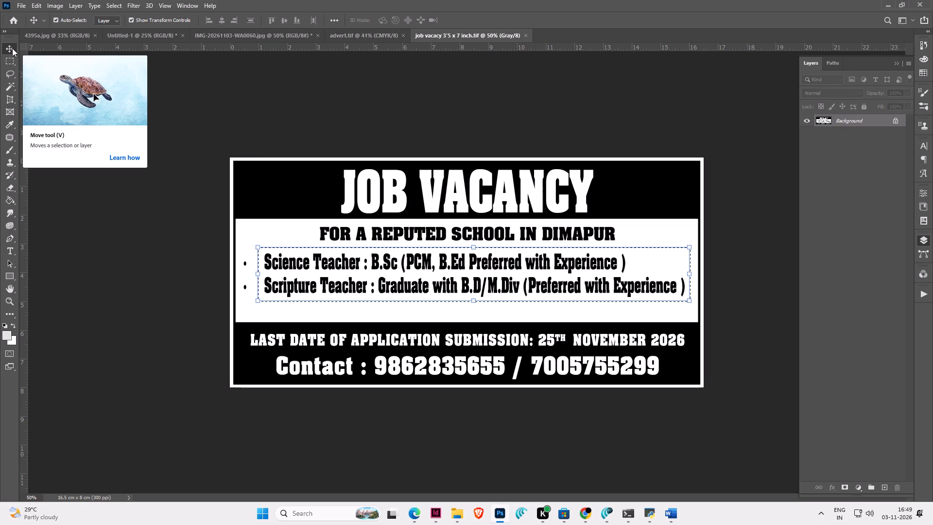
key(shift+Left)
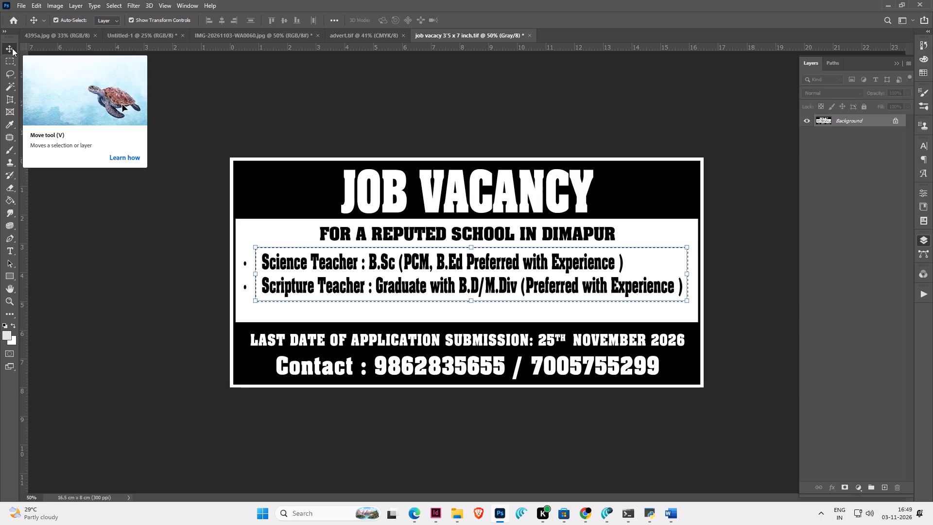
key(shift+Left)
key(shift+Left)
key(shift+Left)
key(Left)
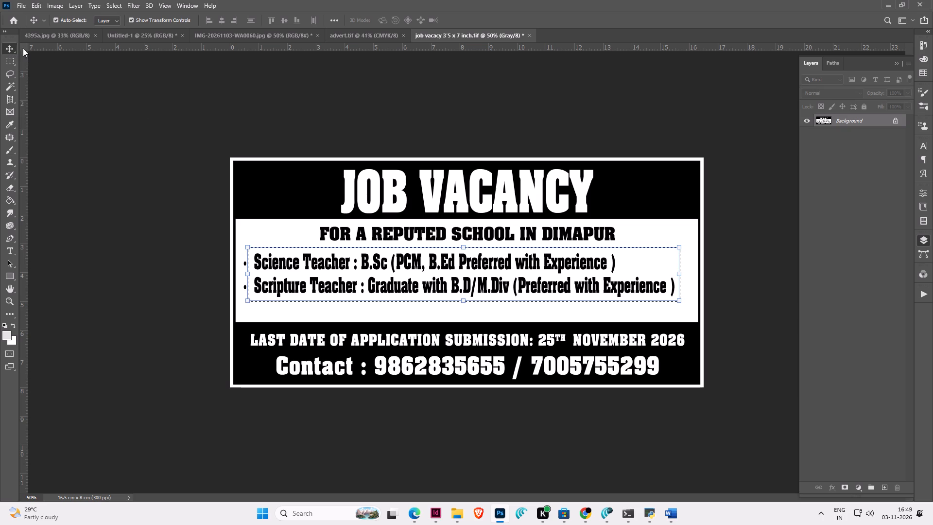
Select both teacher lines together with their bullets and nudge them slightly left toward the white box's edge.
click(8, 59)
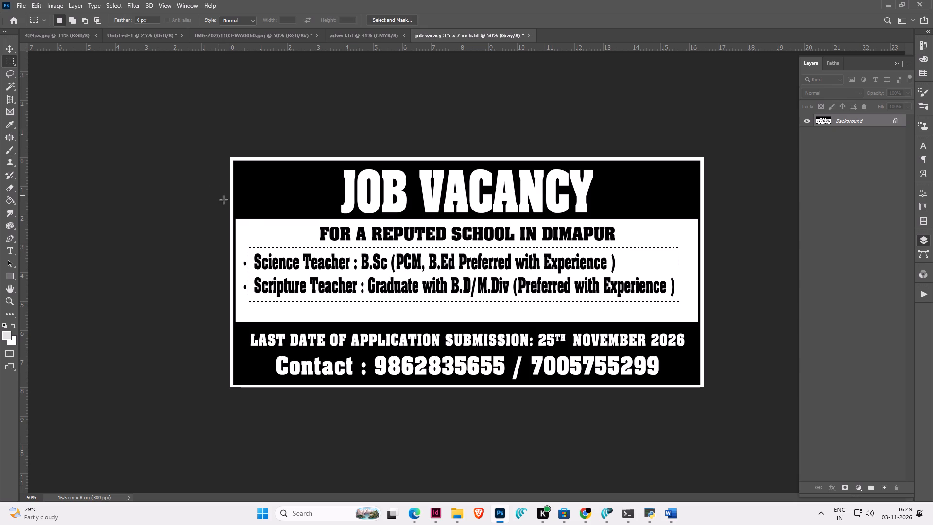
click(256, 216)
drag(240, 246, 679, 302)
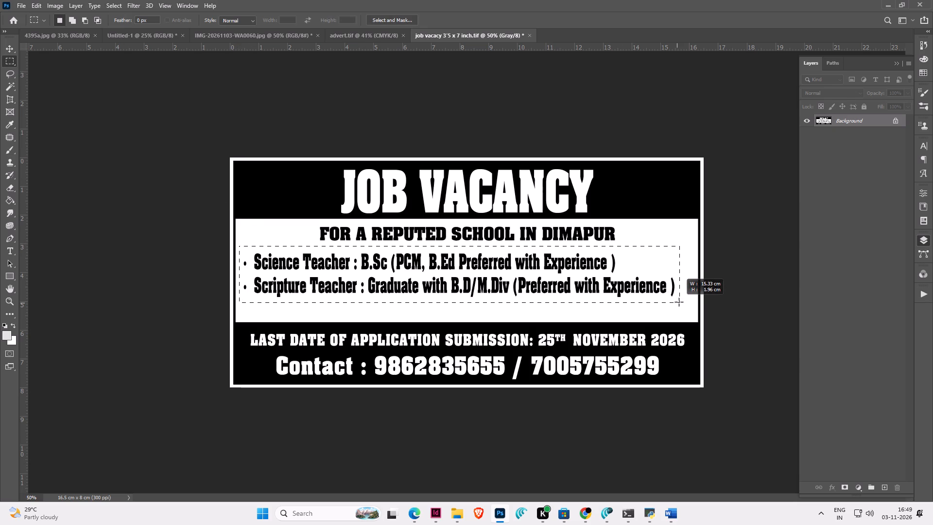
drag(679, 302, 677, 299)
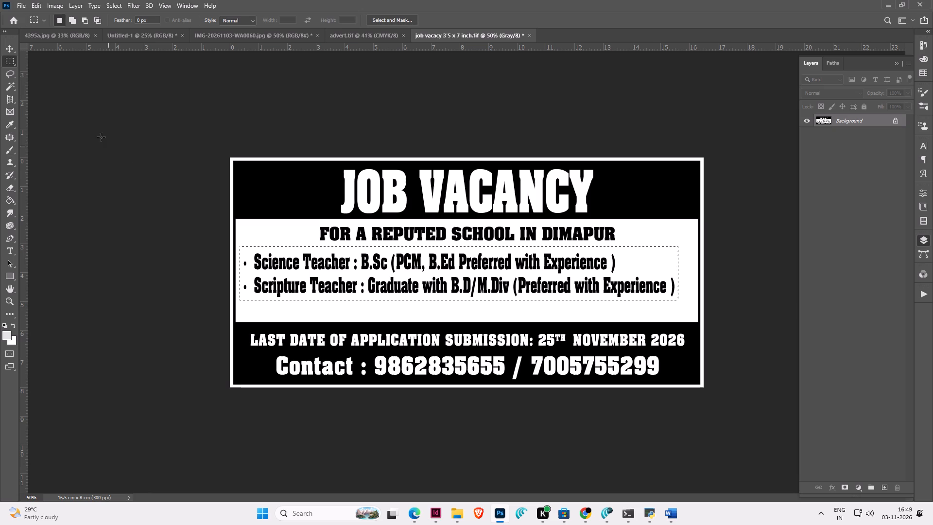
click(11, 47)
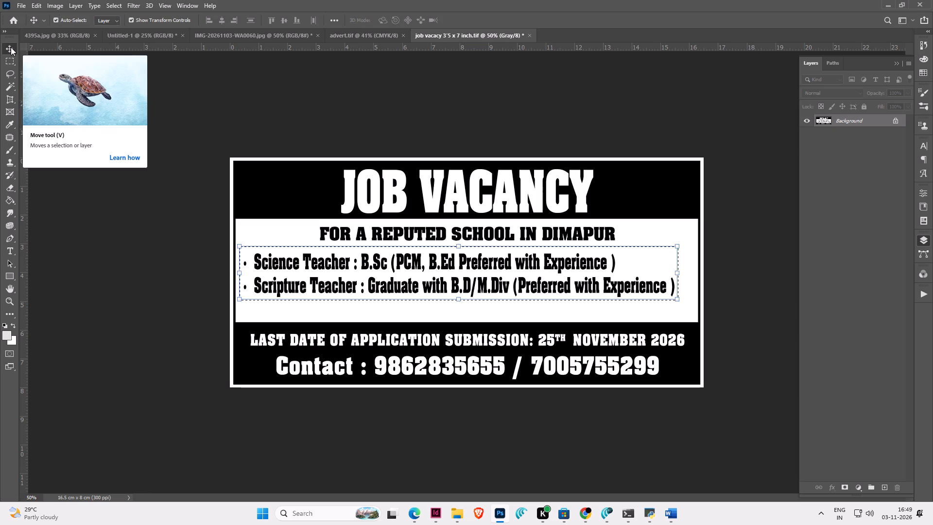
key(Left)
key(Left)
key(Left)
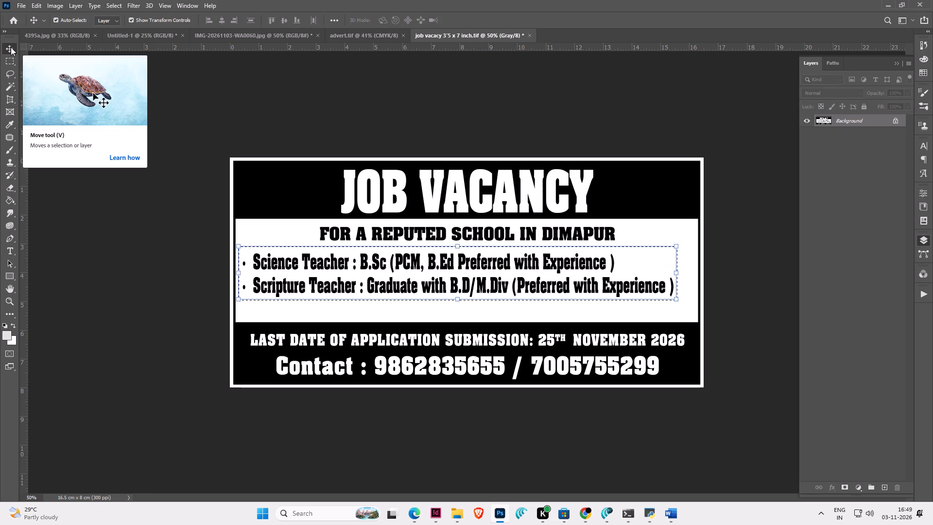
key(Left)
key(Left)
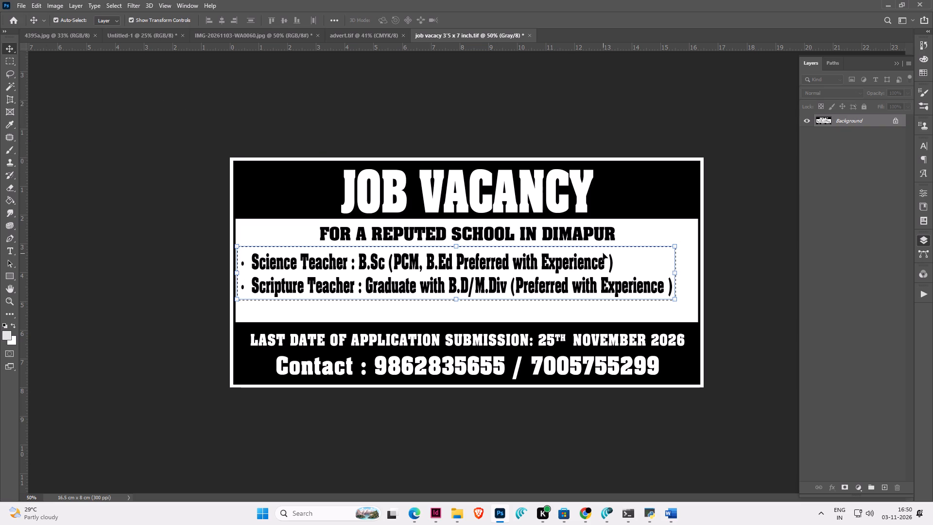
Stretch the two bulleted teacher lines to about 104% width and 112% height, and lower them within the white box.
drag(676, 274, 679, 272)
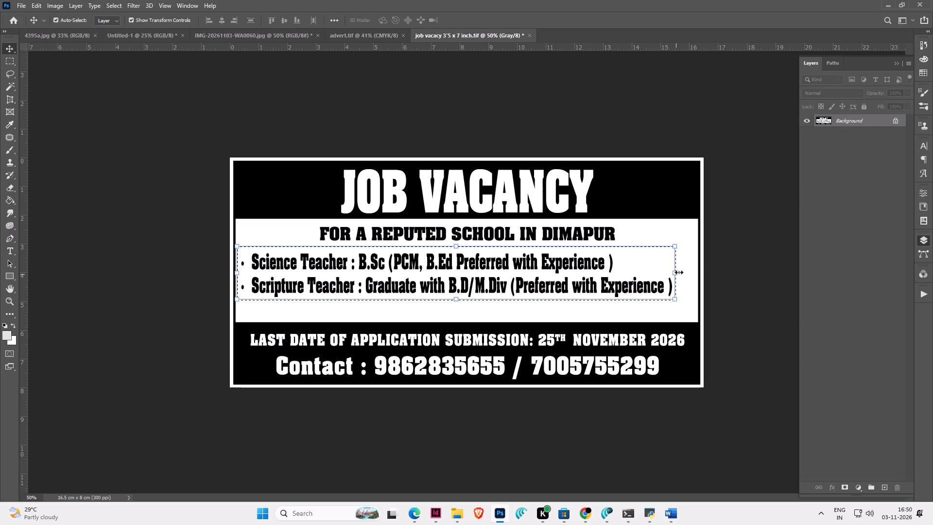
drag(679, 272, 694, 271)
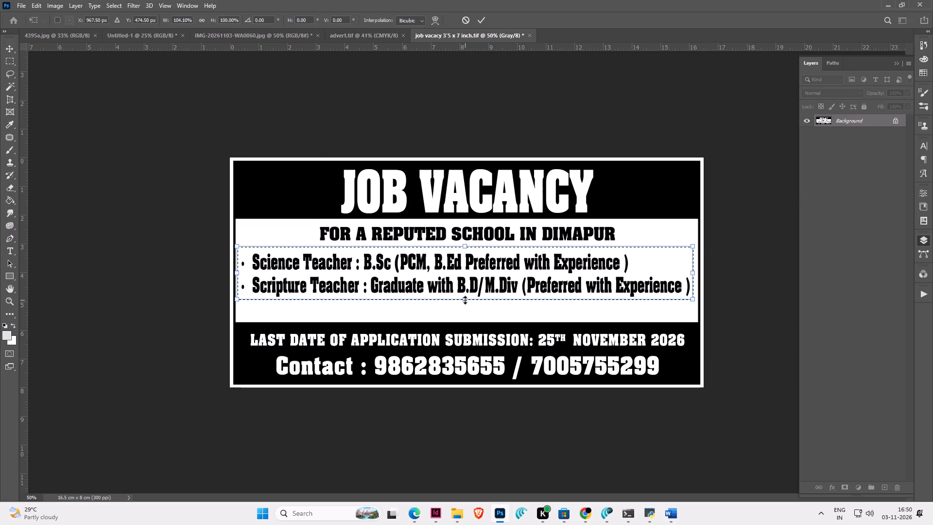
drag(465, 300, 465, 306)
shift+drag(477, 266, 477, 276)
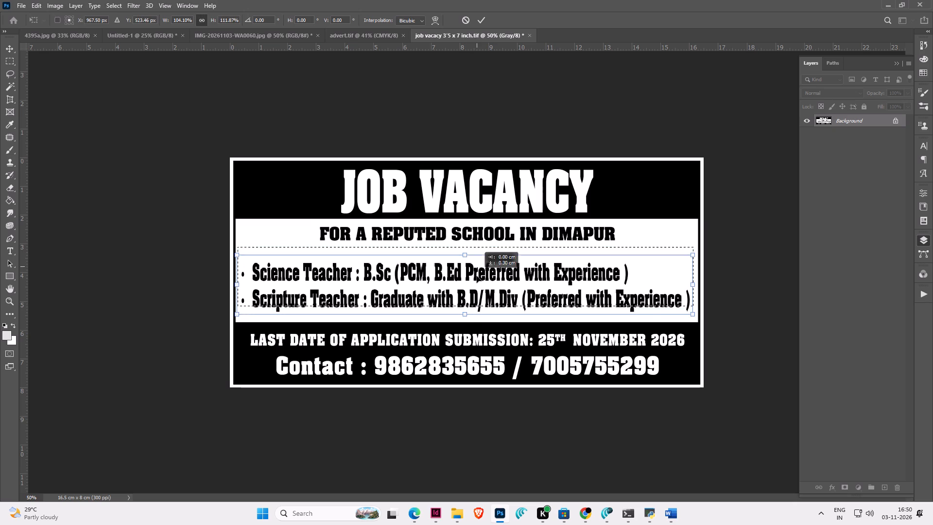
shift+drag(477, 276, 477, 277)
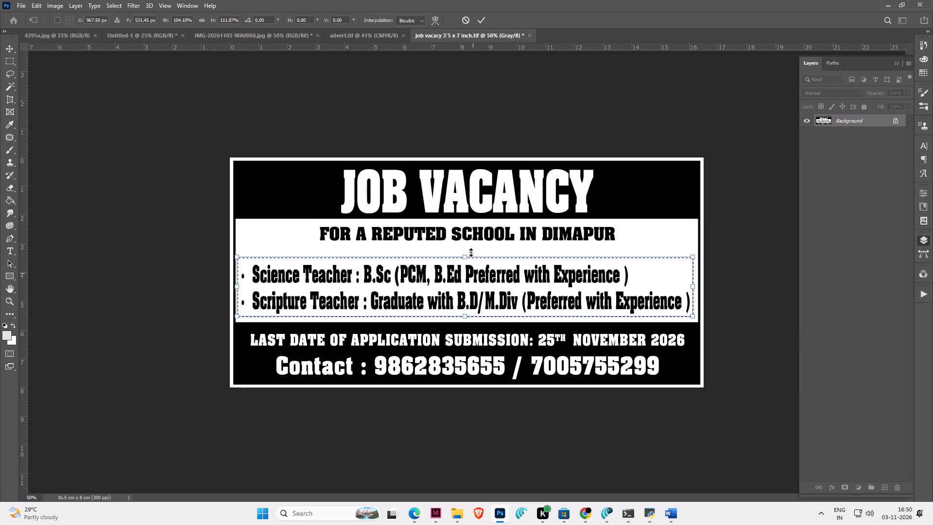
Enlarge the line FOR A REPUTED SCHOOL IN DIMAPUR to about 120% width and 138% height, and nudge it slightly up.
click(11, 59)
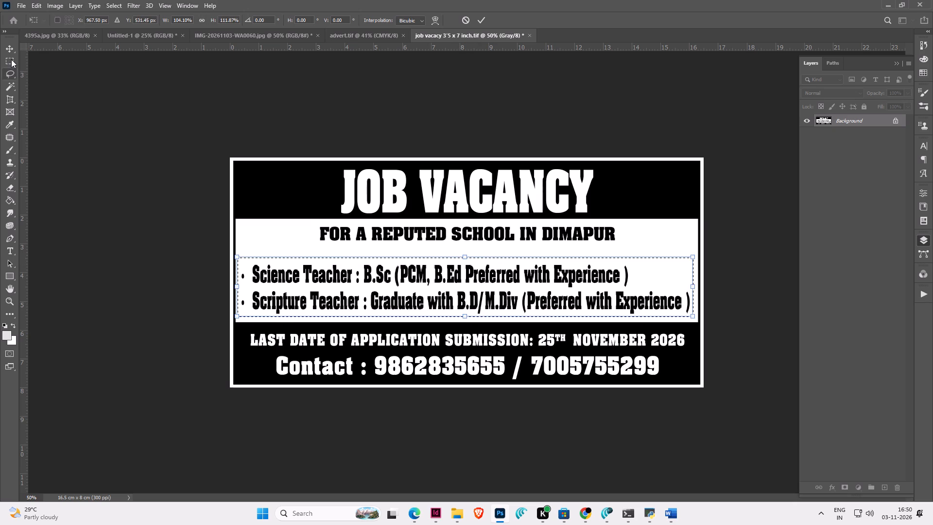
drag(316, 224, 630, 244)
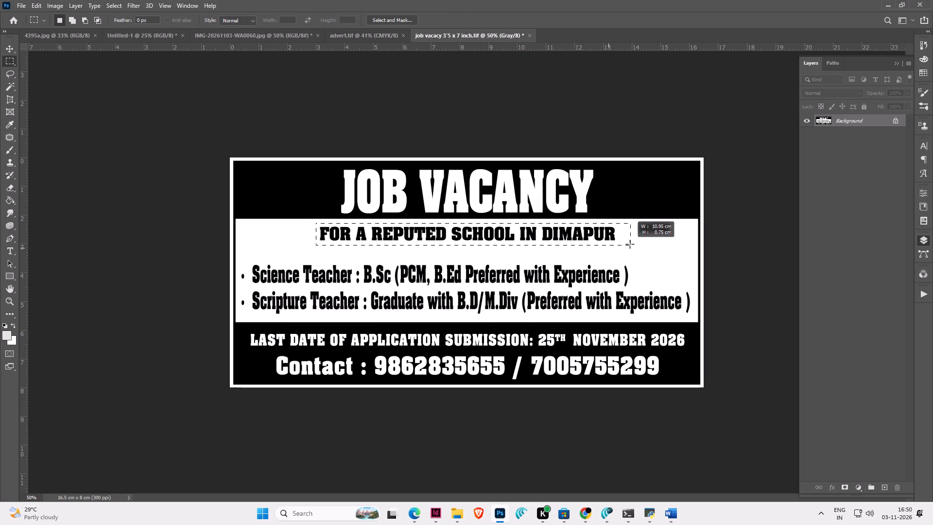
drag(630, 244, 619, 245)
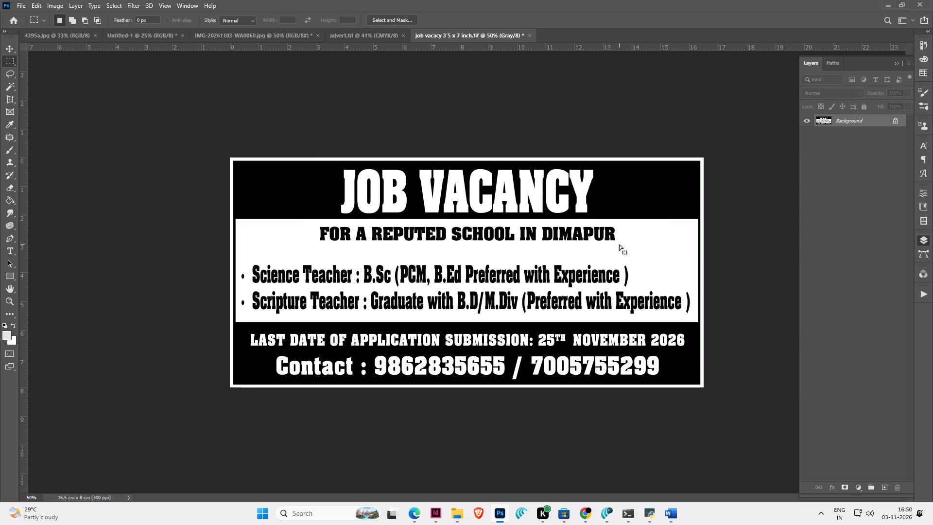
click(12, 48)
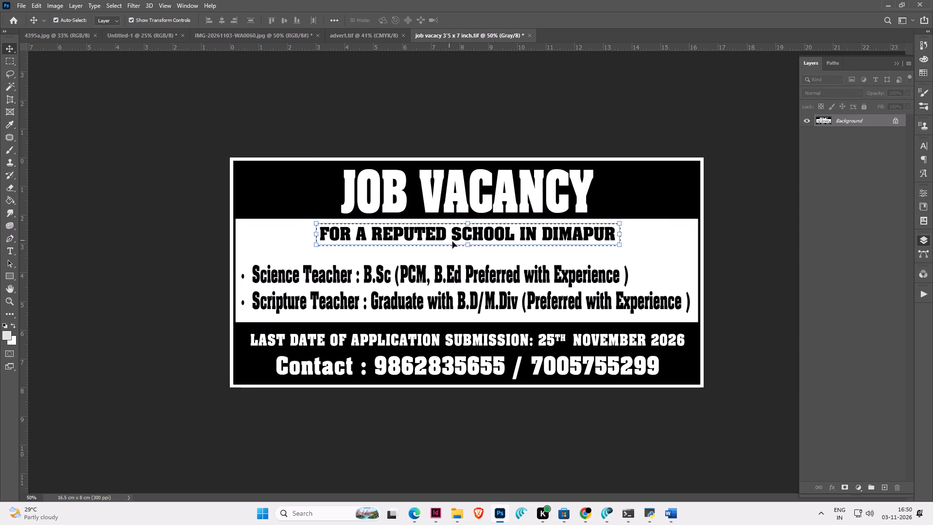
shift+drag(466, 244, 467, 248)
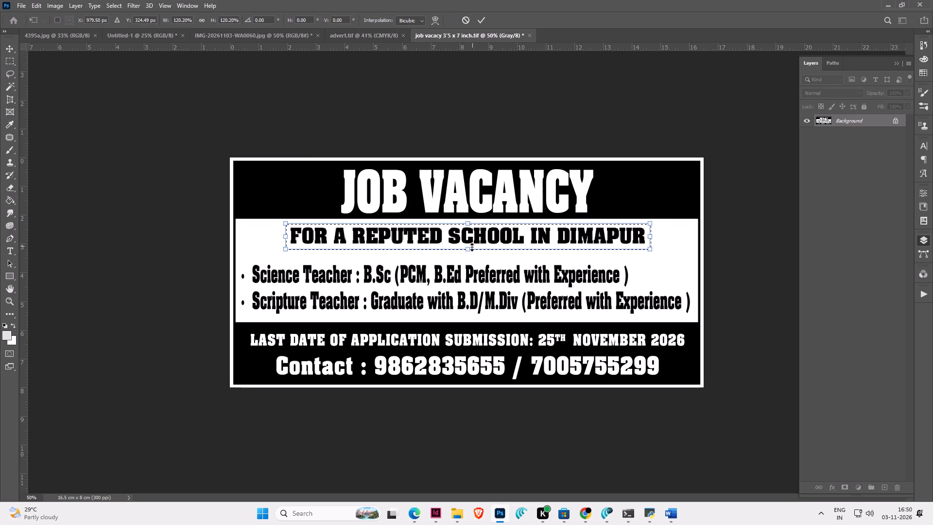
click(470, 248)
click(479, 240)
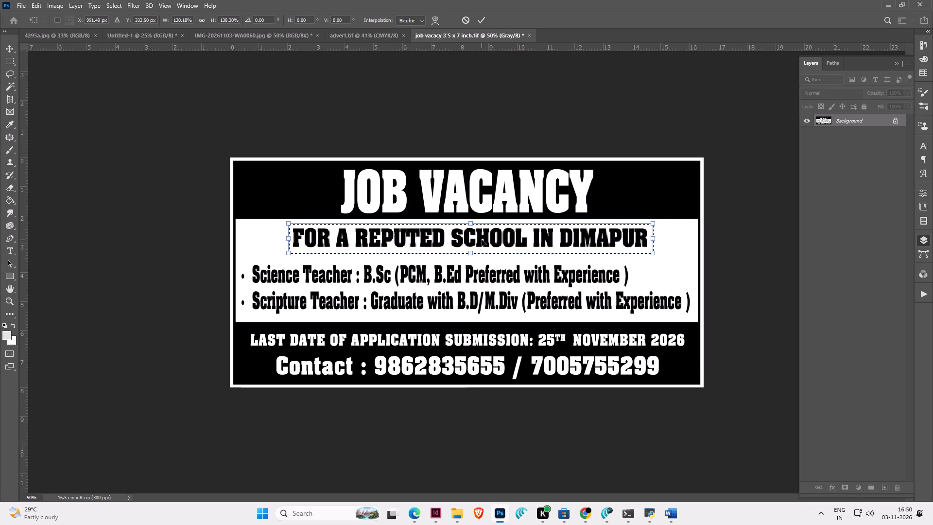
key(Up)
key(Up)
key(Up)
key(Up)
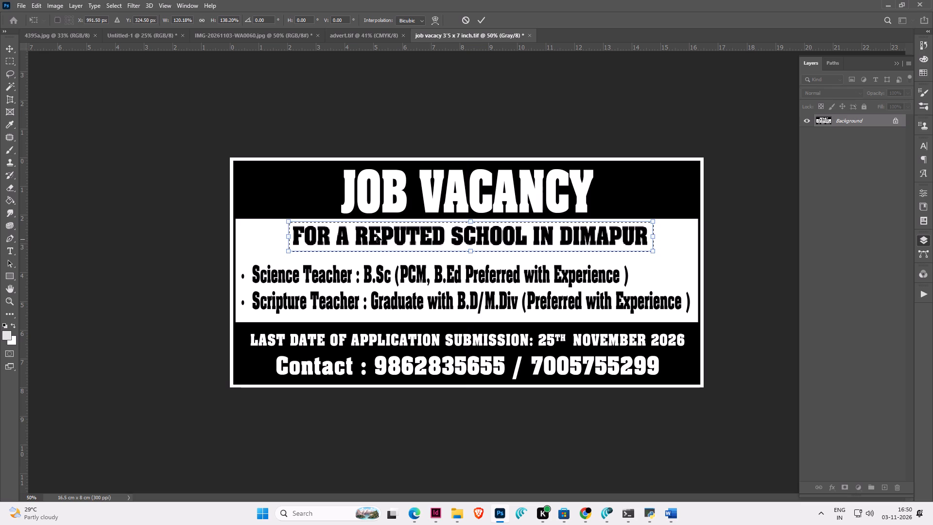
Move the Science Teacher line with its bullet slightly up to widen the gap above the Scripture Teacher line.
click(9, 60)
drag(239, 257, 645, 288)
alt+drag(228, 239, 433, 256)
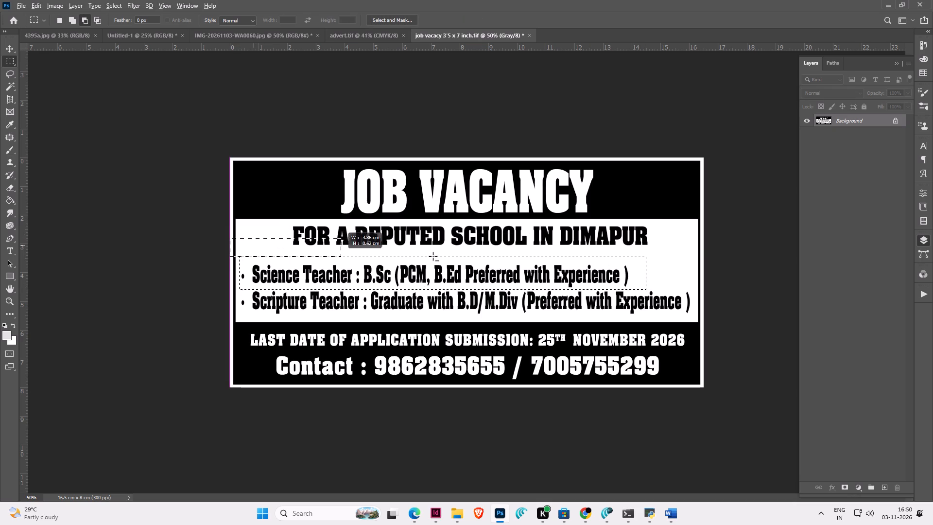
alt+drag(433, 256, 684, 261)
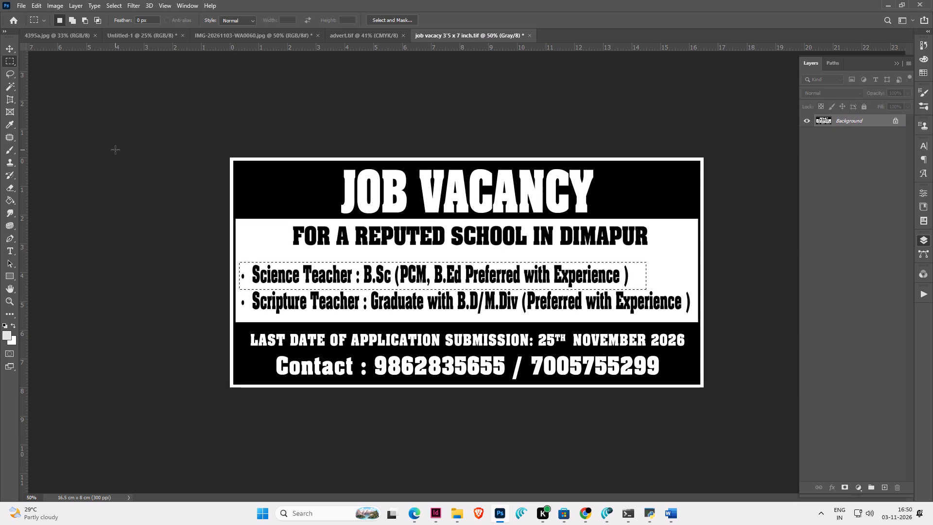
click(10, 45)
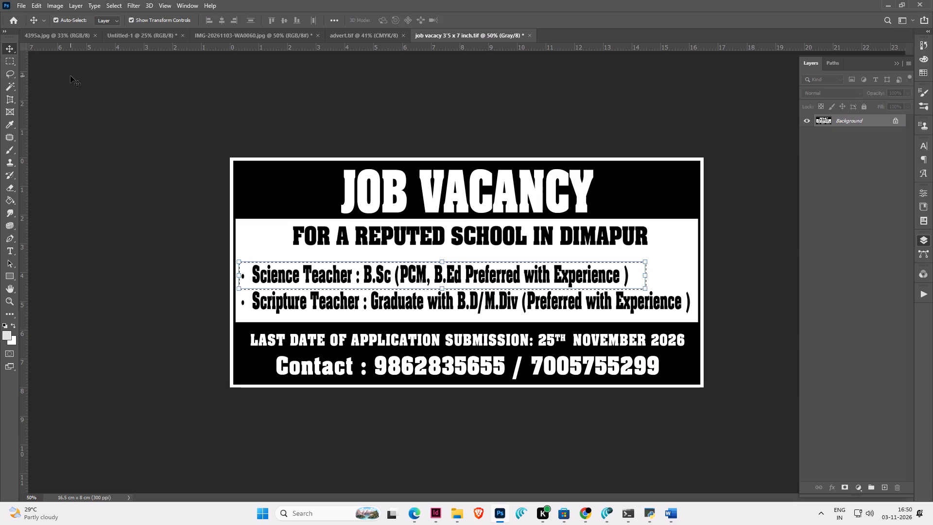
key(shift+Up)
key(shift+Up)
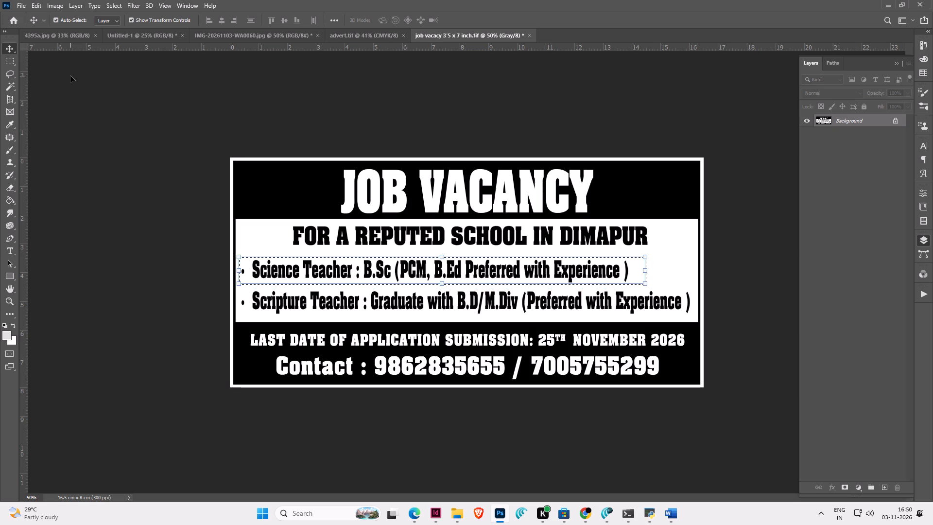
key(shift+Down)
key(Up)
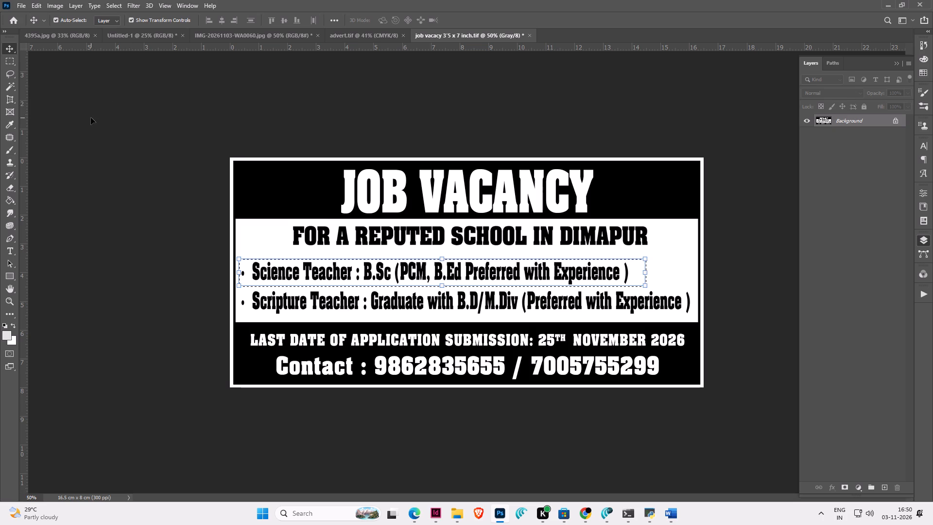
Select the line FOR A REPUTED SCHOOL IN DIMAPUR and nudge it slightly down within the white box.
click(10, 62)
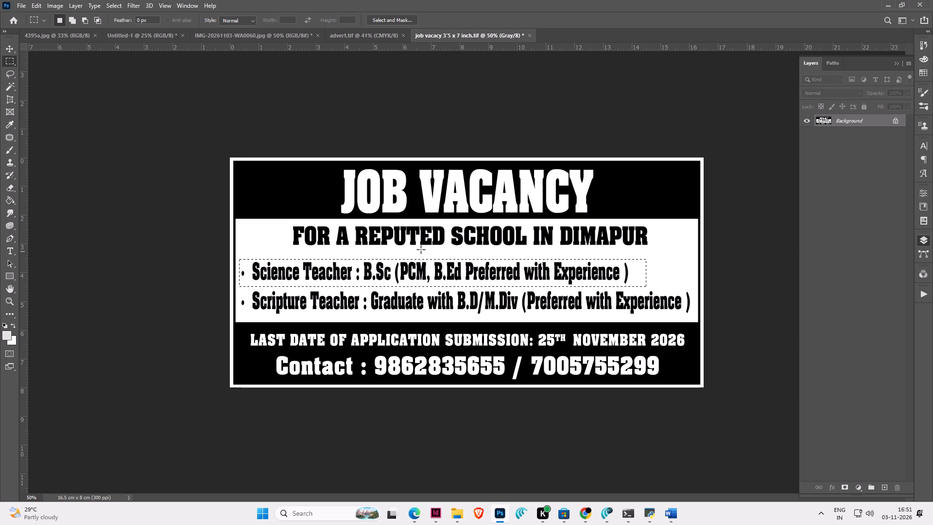
drag(286, 222, 661, 251)
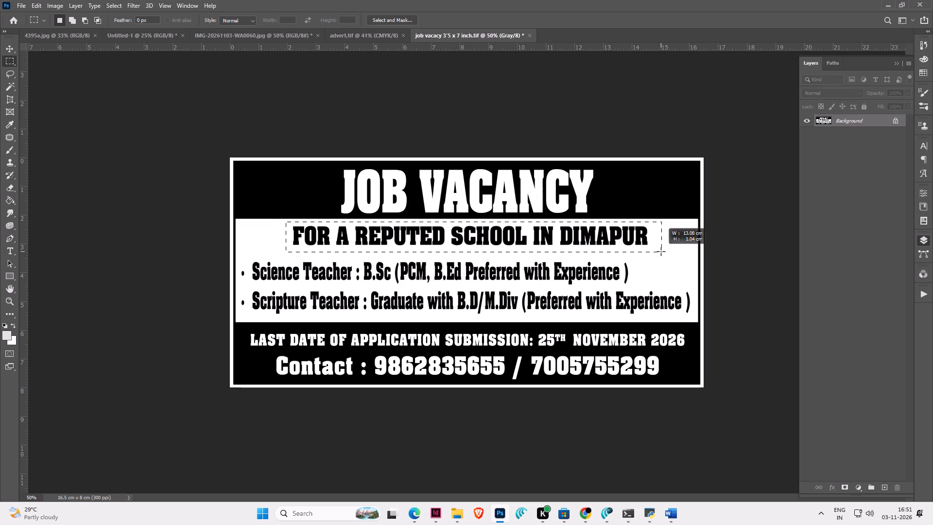
drag(661, 251, 657, 249)
click(12, 50)
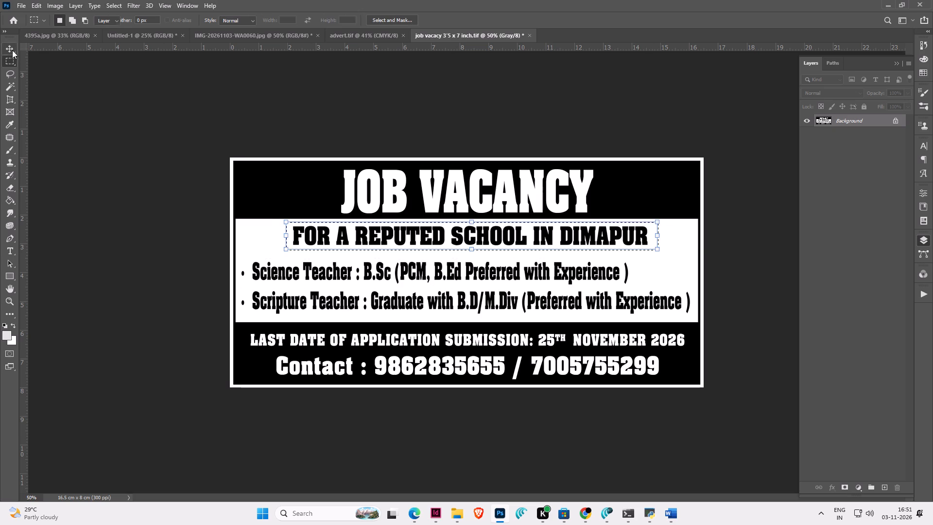
key(Down)
key(Down)
key(Down)
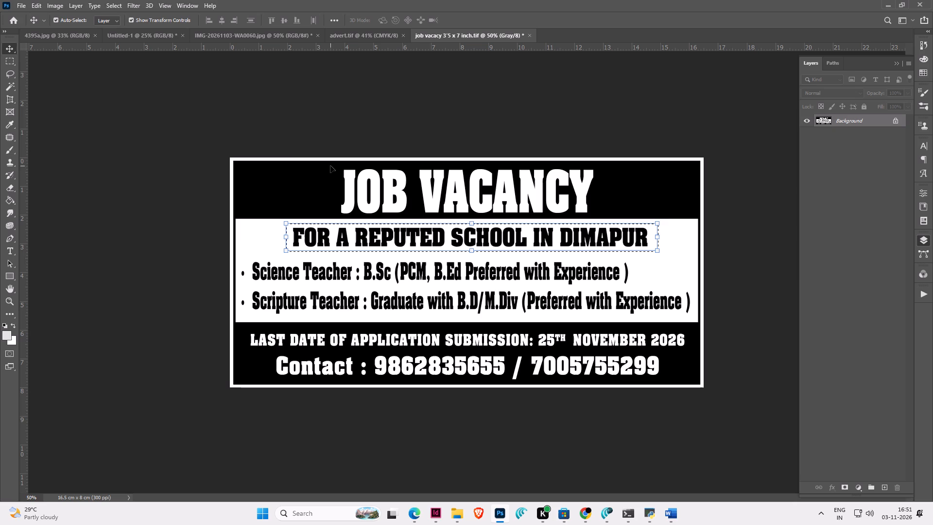
click(306, 138)
Widen the JOB VACANCY heading on both sides to about 134% width, keeping its height, and clear the selection.
click(13, 61)
click(196, 81)
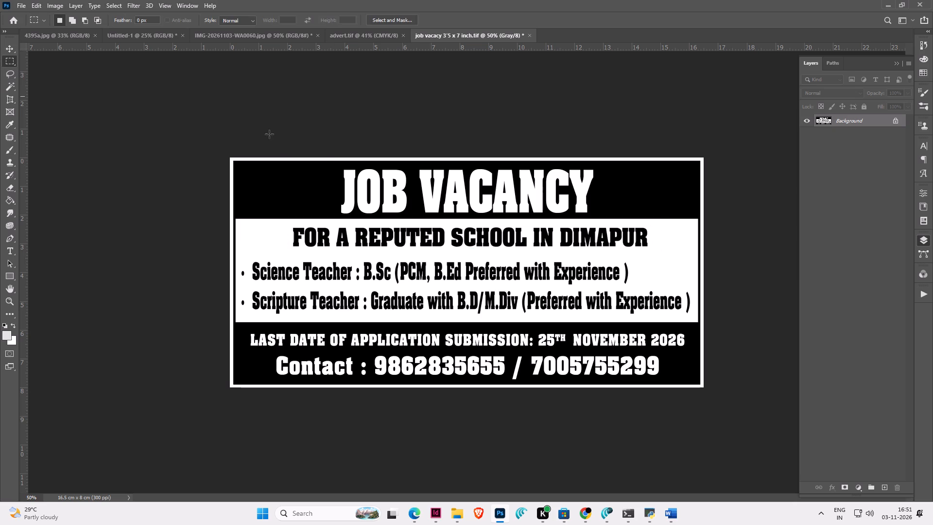
drag(334, 165, 575, 211)
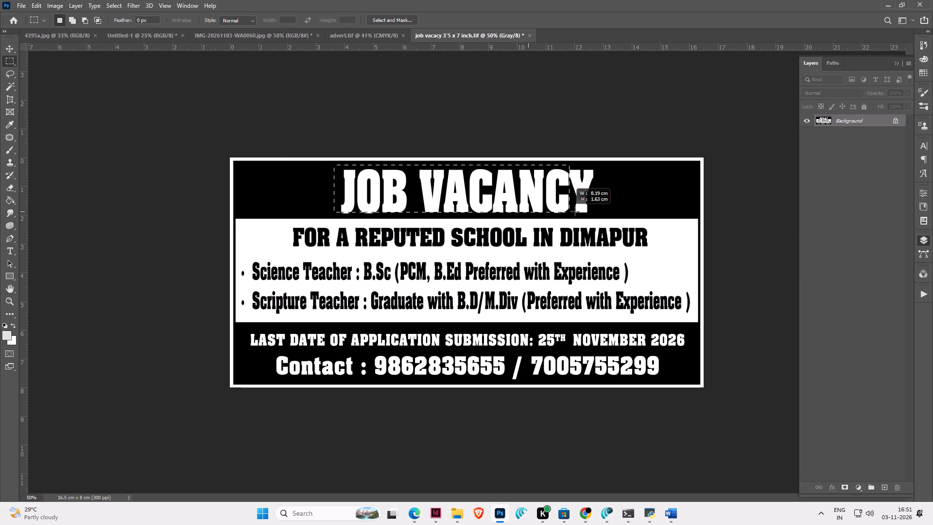
drag(575, 211, 598, 216)
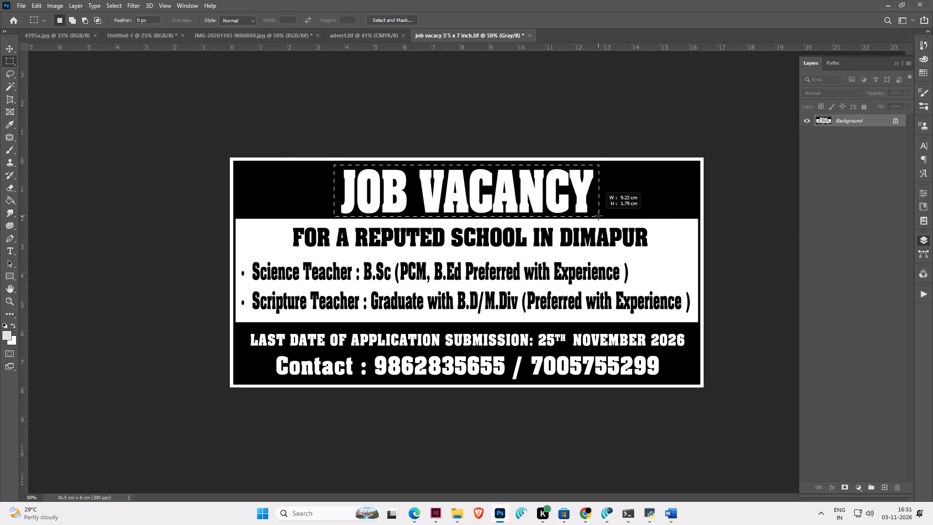
drag(598, 216, 599, 215)
click(6, 46)
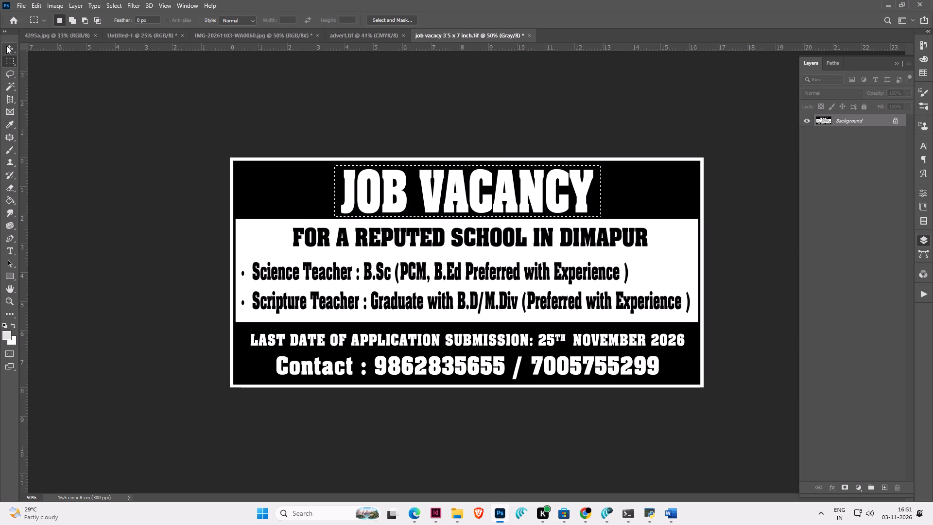
drag(601, 190, 644, 192)
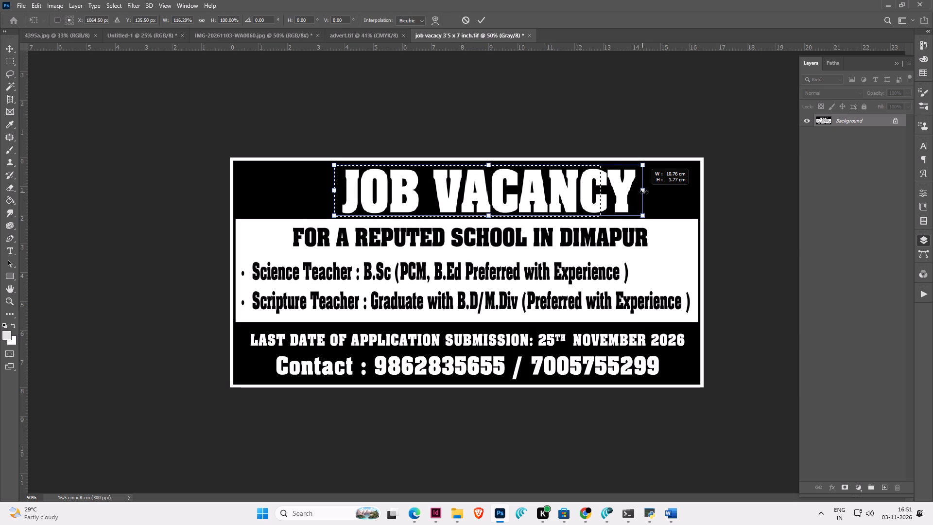
drag(644, 192, 649, 191)
drag(335, 190, 301, 190)
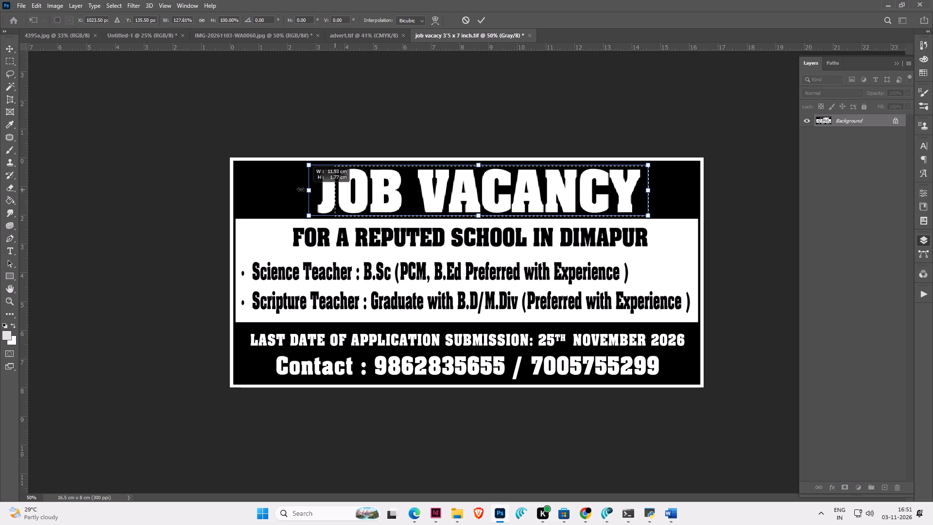
drag(301, 190, 293, 189)
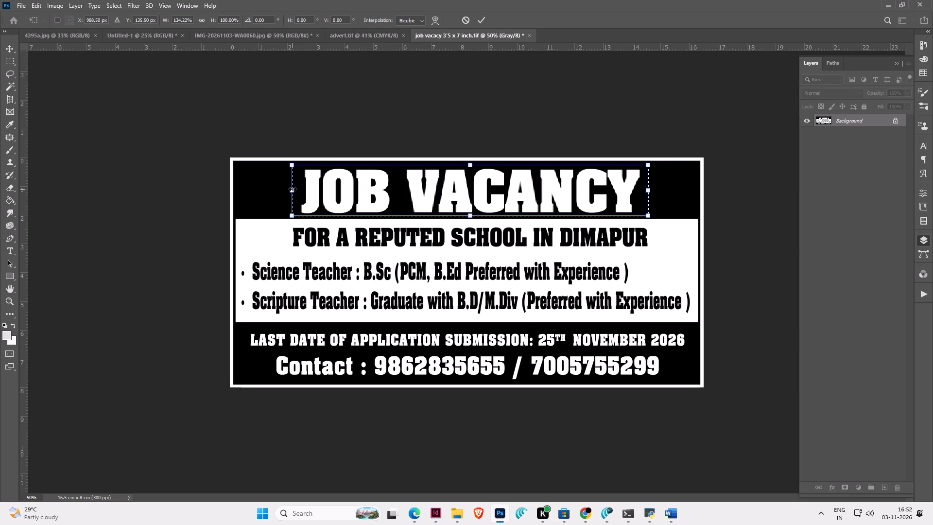
click(9, 62)
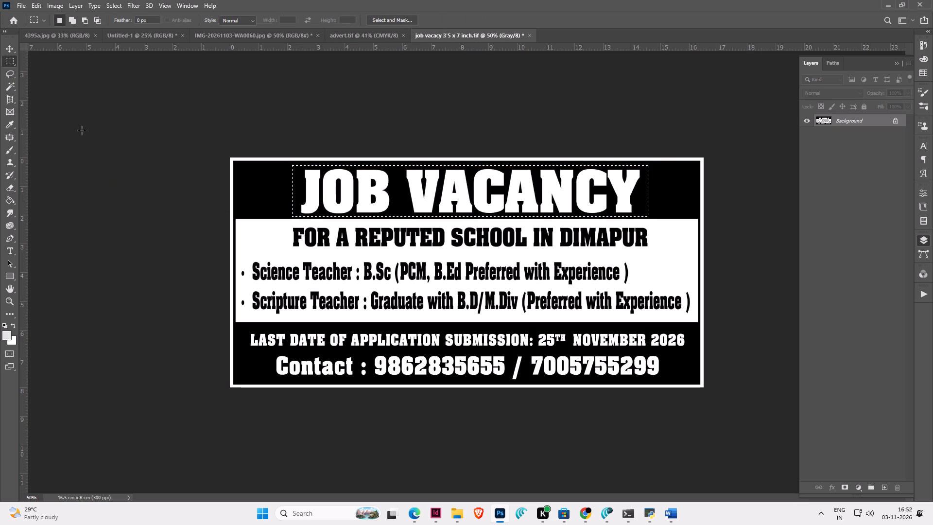
click(84, 131)
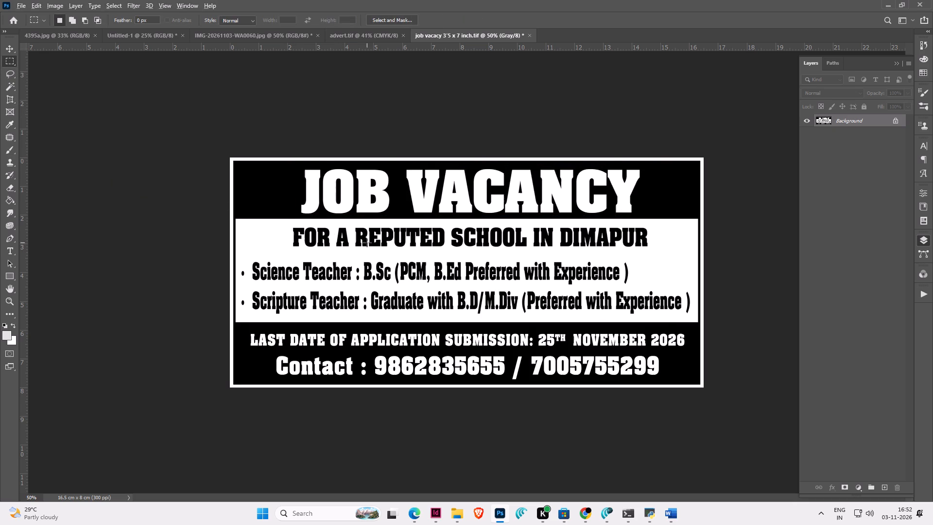
Check the job vacancy image's dimensions and resolution.
alt+scroll(367, 243, down, 1)
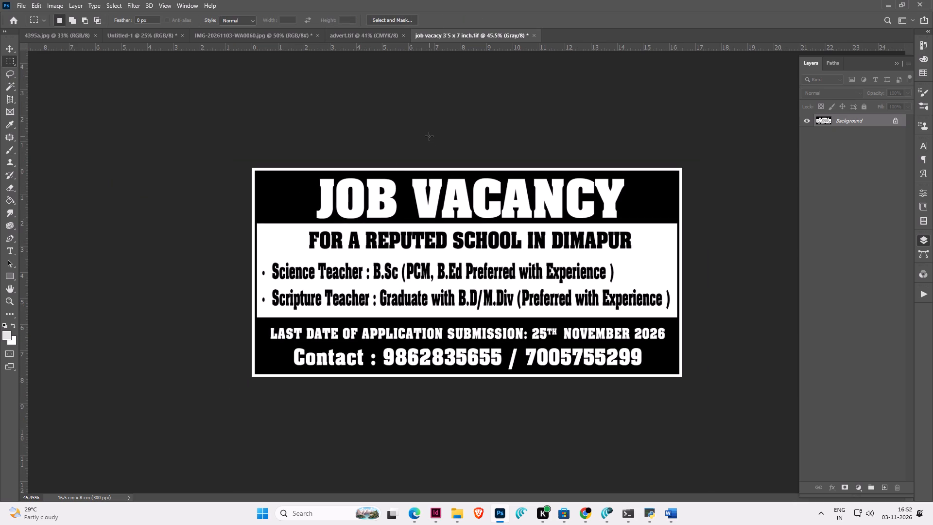
key(ctrl+alt+i)
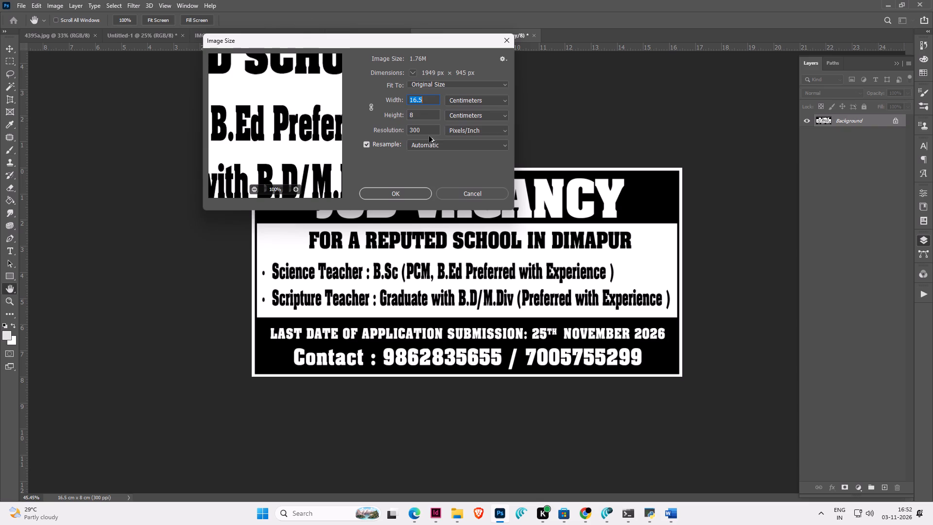
key(Escape)
Save the job vacancy ad as a TIFF in the 4 Nov folder, replacing the existing 3'5 x 7 inch TIFF.
key(ctrl+shift+s)
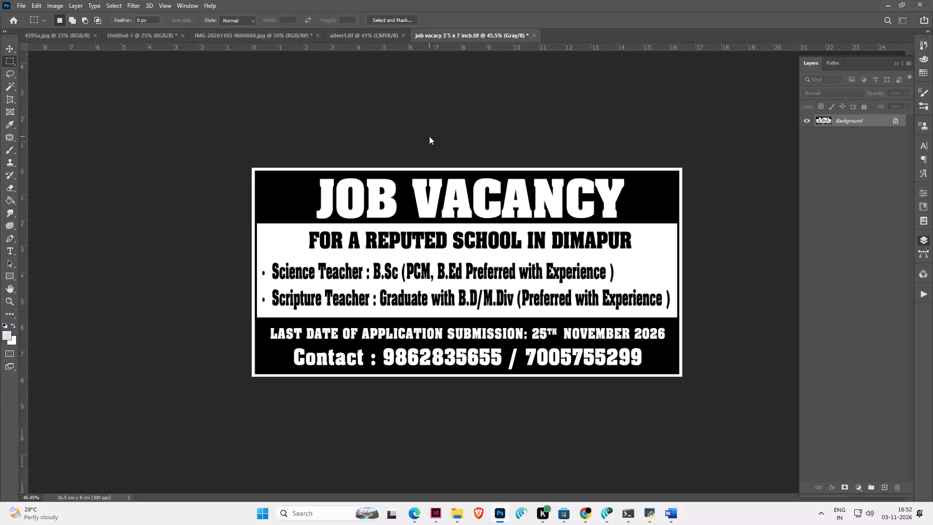
key(Tab)
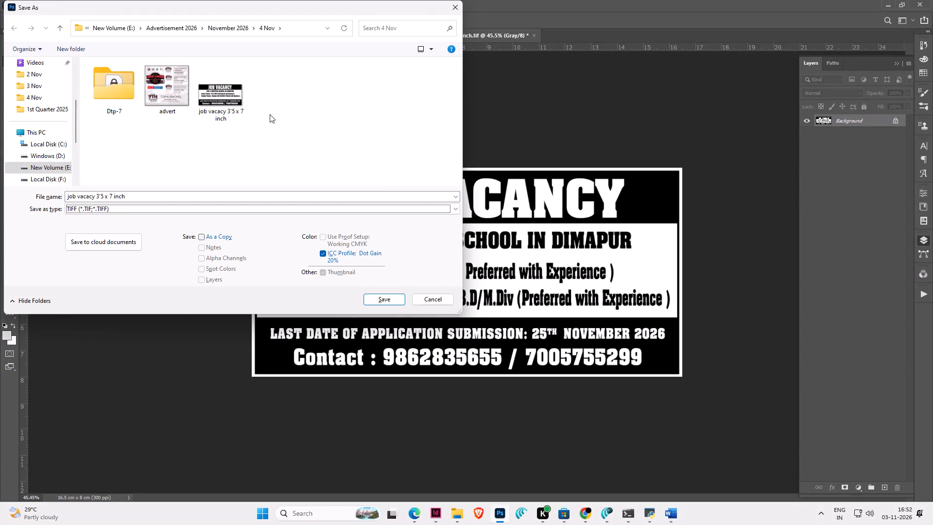
click(242, 105)
click(382, 295)
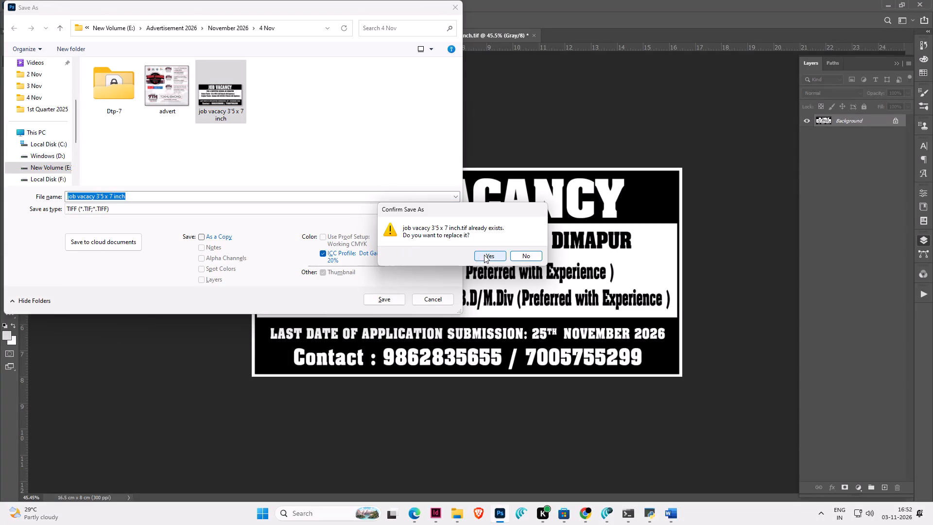
click(484, 255)
click(581, 126)
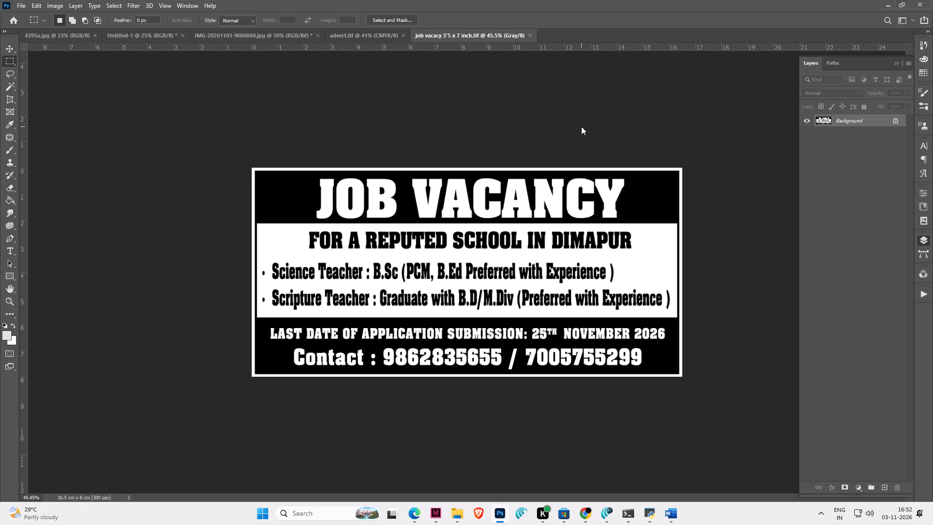
Place the updated job vacancy TIFF from the 4 Nov folder onto the pasteboard beside page 7 of the Advt for 4 Nov InDesign layout.
click(459, 520)
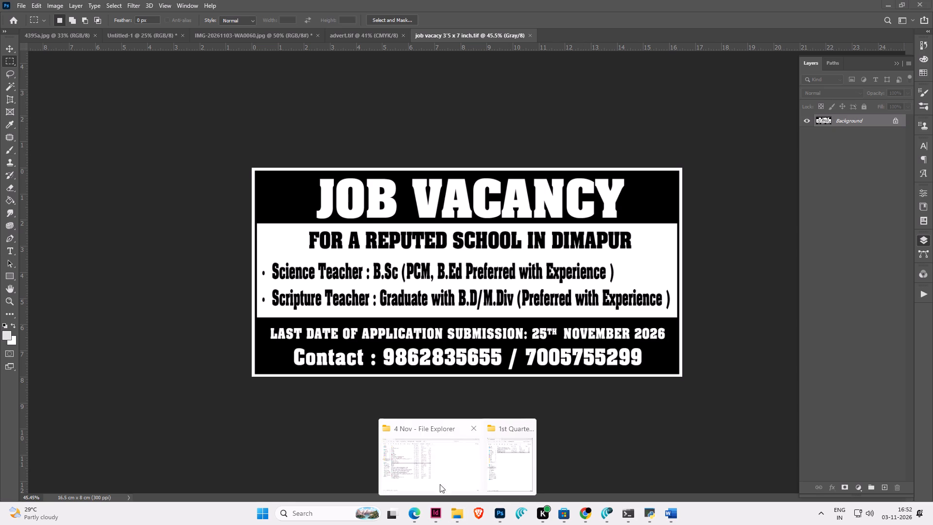
click(424, 462)
click(140, 378)
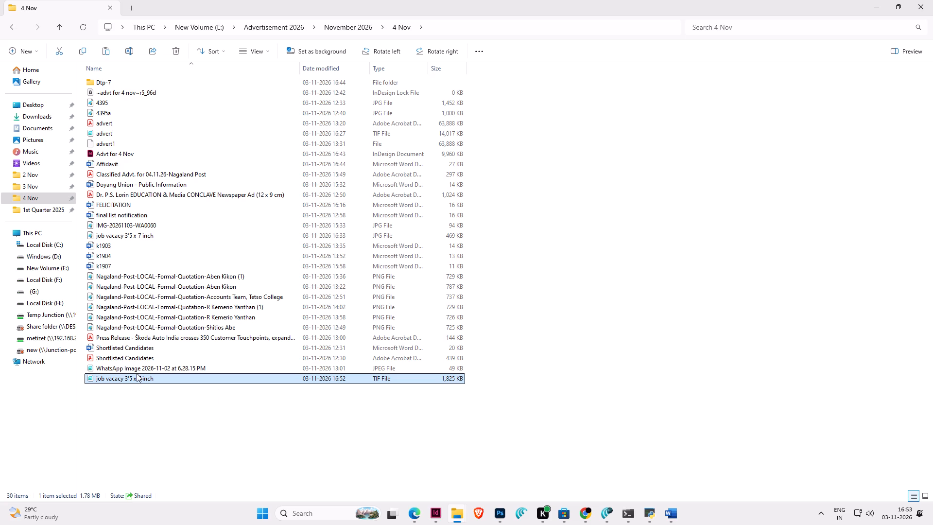
drag(118, 379, 439, 518)
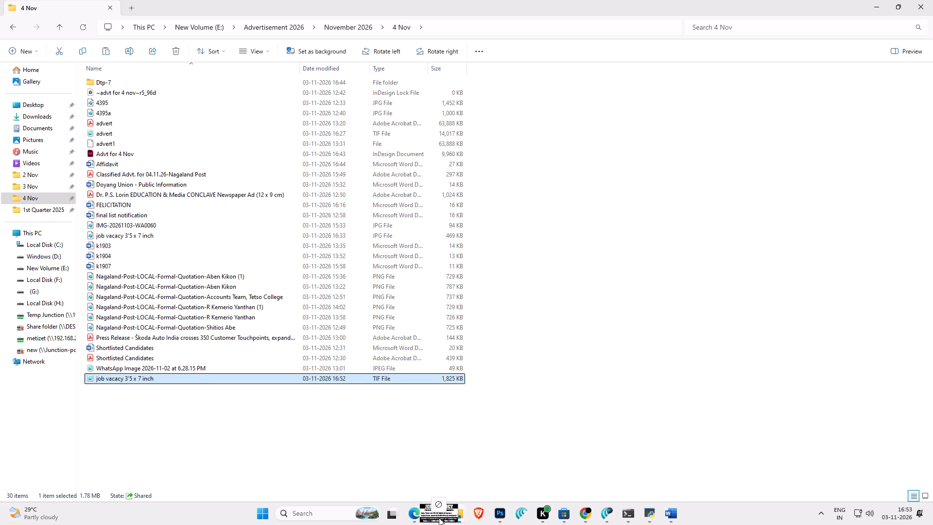
drag(439, 518, 622, 329)
click(633, 313)
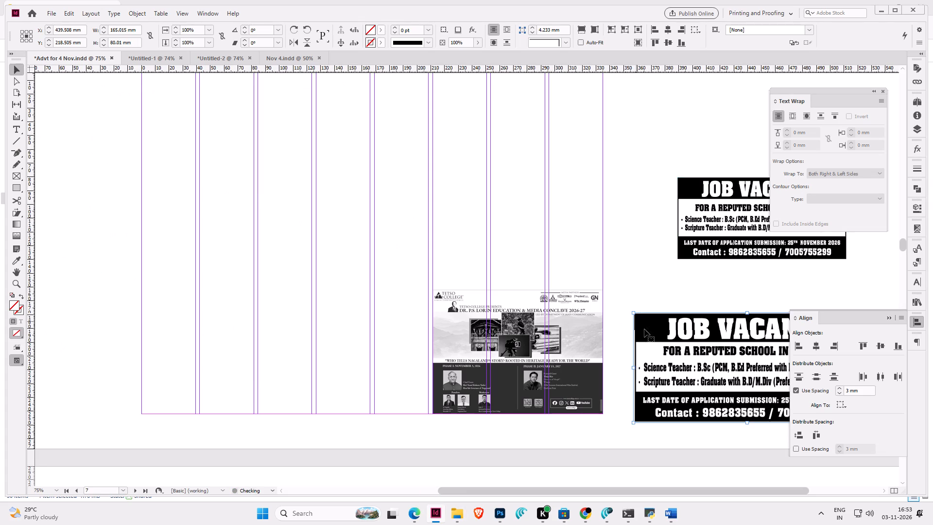
Delete the older, smaller job vacancy ad above the new one on the pasteboard.
click(711, 228)
key(Delete)
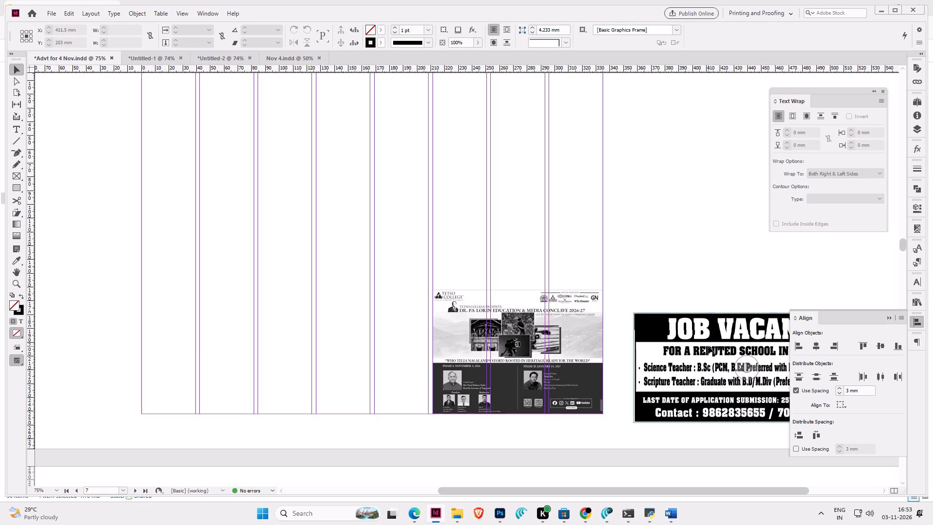
Move the new job vacancy ad onto page 7 beside the Tetso College ad and give it a 0.25 pt outline.
drag(708, 346, 276, 336)
alt+scroll(197, 382, up, 3)
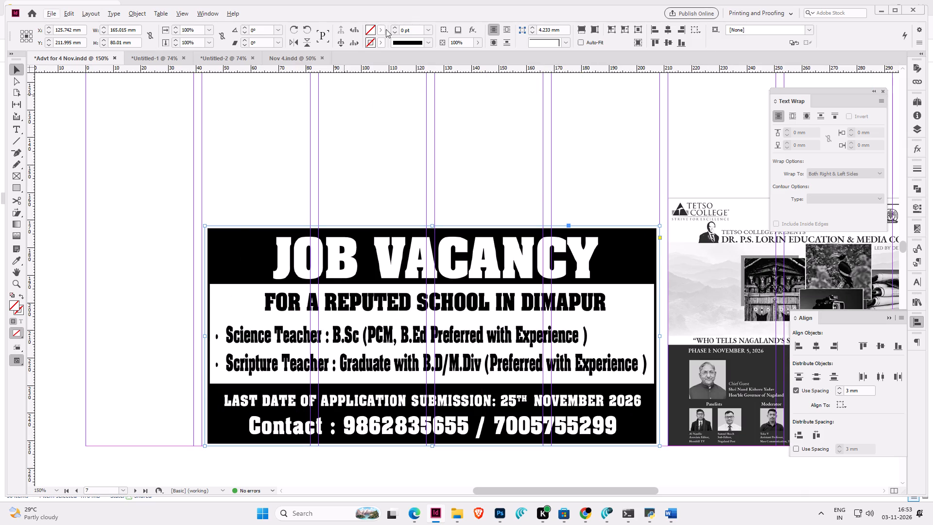
click(430, 28)
click(425, 49)
click(391, 163)
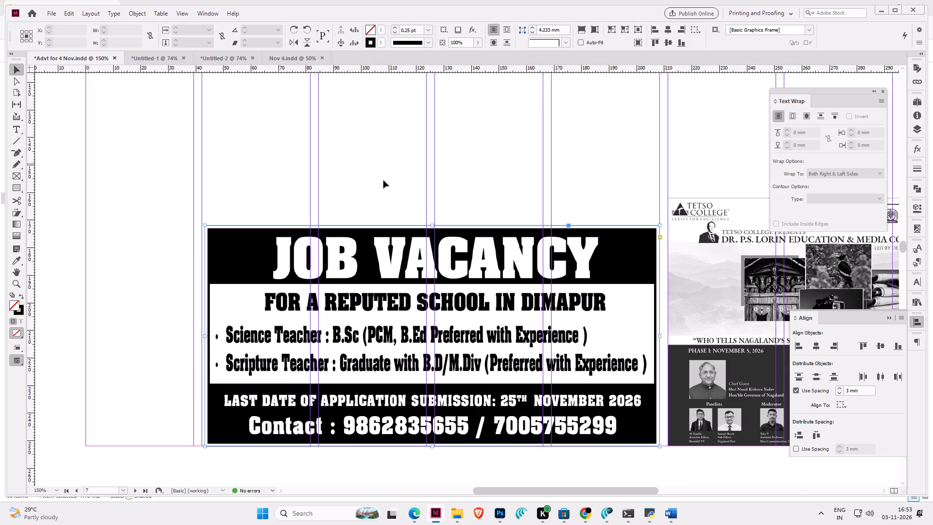
Move the job vacancy ad up about 15 mm, resize its frame to 166 mm by 80 mm, and fit the content to the frame.
click(346, 278)
drag(380, 272, 376, 233)
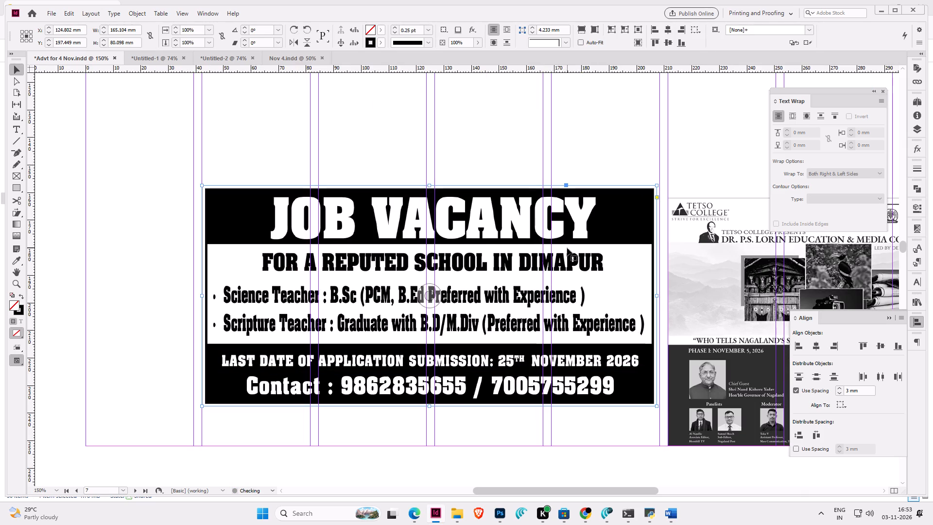
ctrl+shift+click(657, 297)
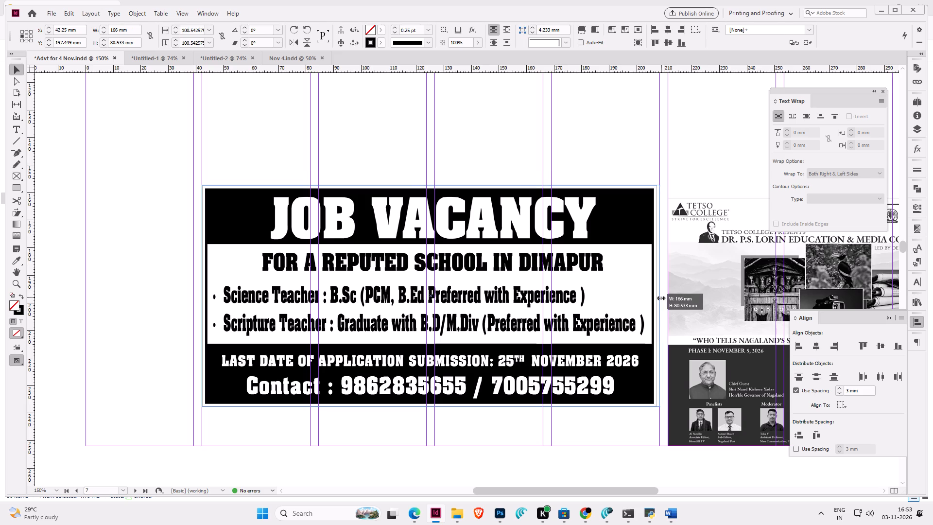
drag(136, 41, 30, 29)
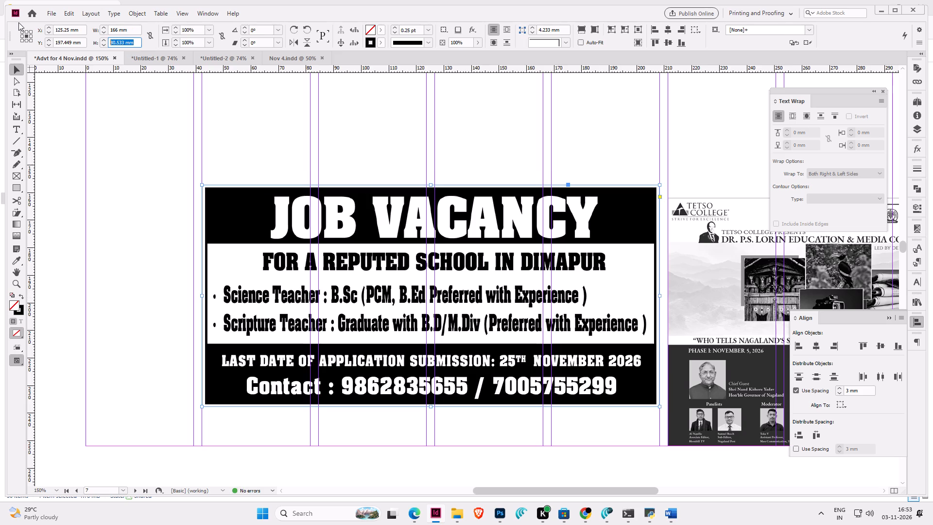
text(80)
key(Return)
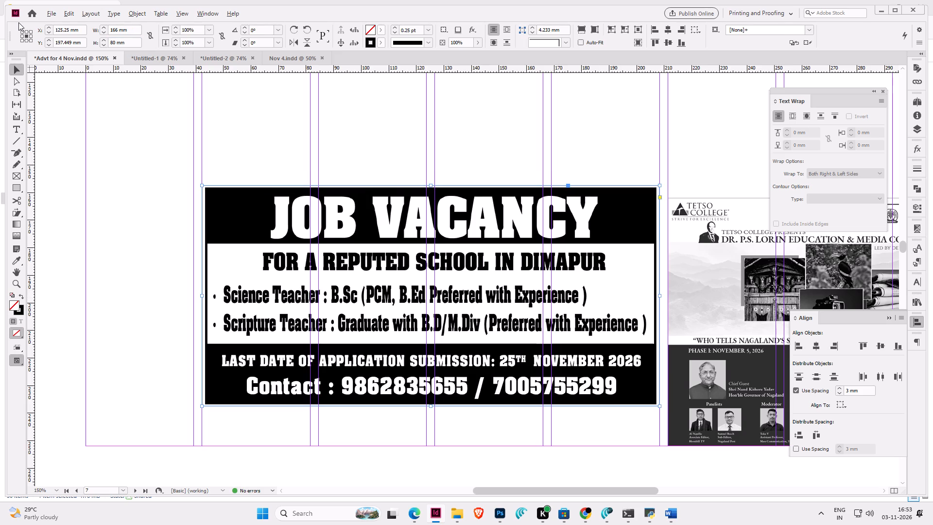
key(ctrl+alt+e)
Add the small uppercase reference DC-948/26 below the job vacancy ad's lower-right corner and fit its text frame to the content.
alt+scroll(617, 407, up, 2)
ctrl+scroll(617, 406, down, 2)
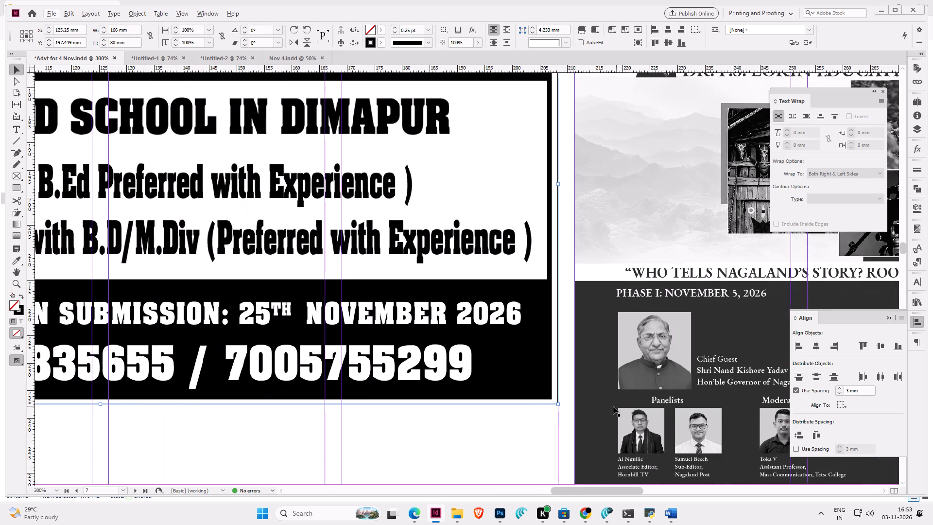
double_click(505, 426)
key(t)
drag(470, 417, 599, 454)
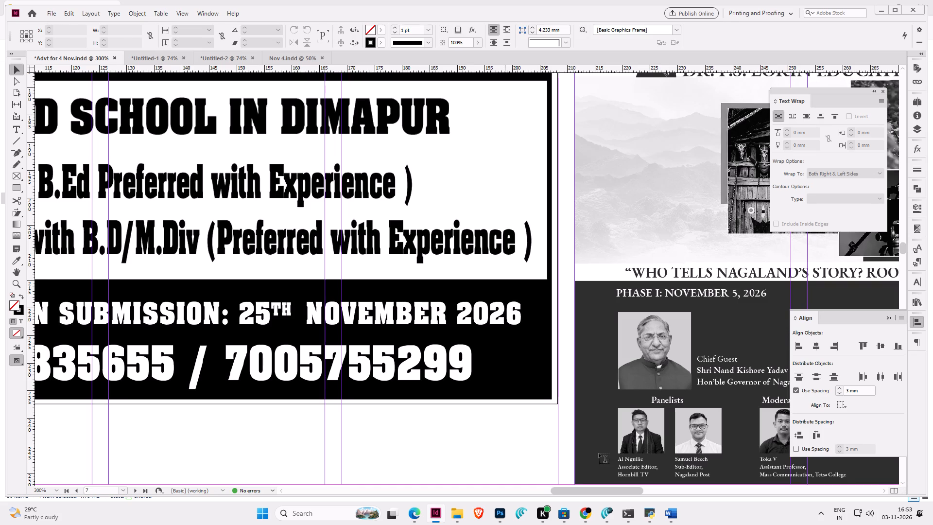
drag(599, 454, 600, 454)
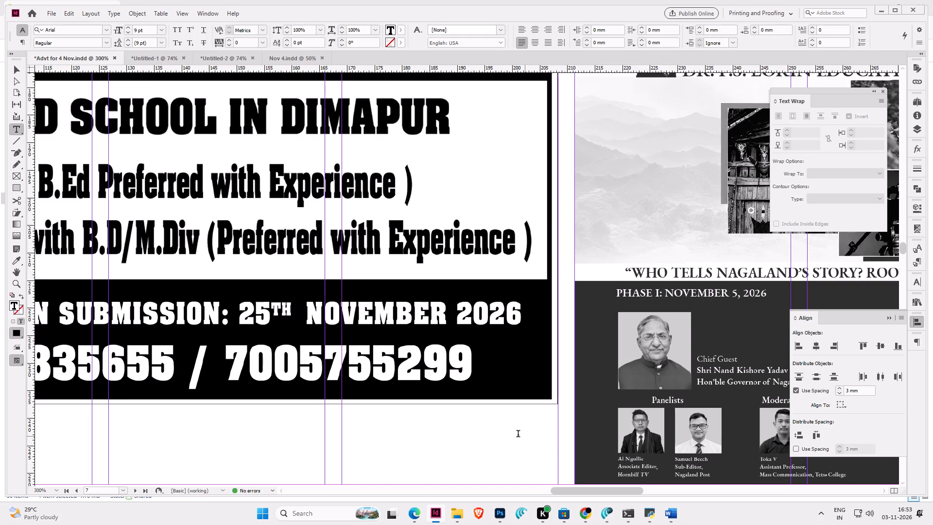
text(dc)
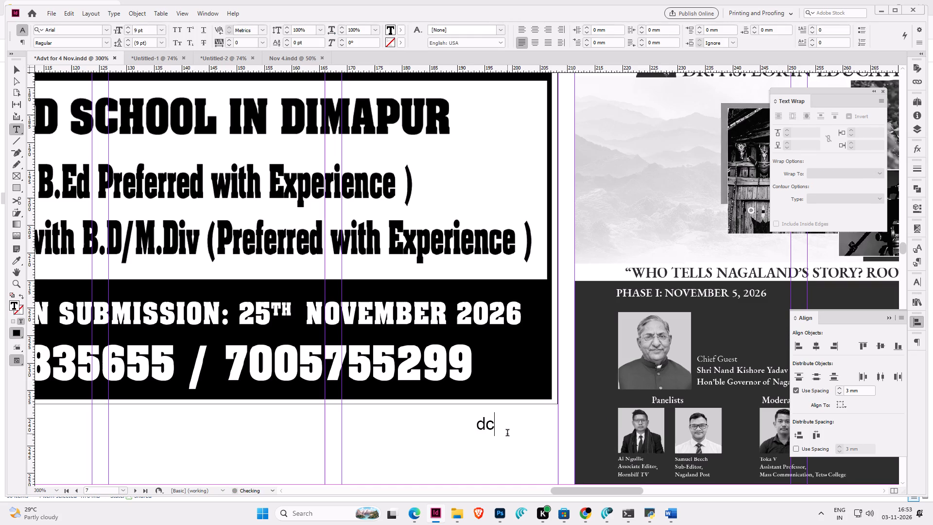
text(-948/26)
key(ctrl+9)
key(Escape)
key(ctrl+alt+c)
alt+scroll(530, 401, up, 1)
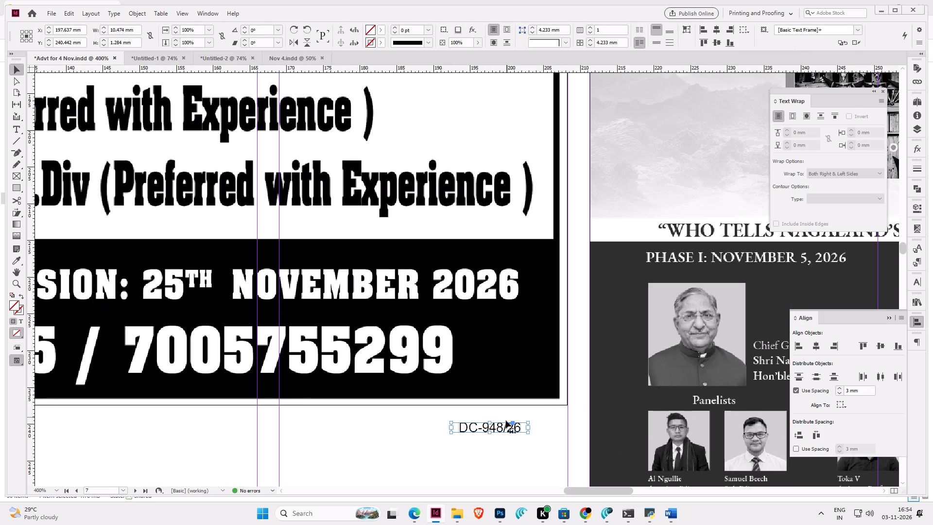
Rotate the DC-948/26 reference 90°, place it over the job vacancy ad's right border, and fill its frame with Paper.
drag(505, 426, 539, 399)
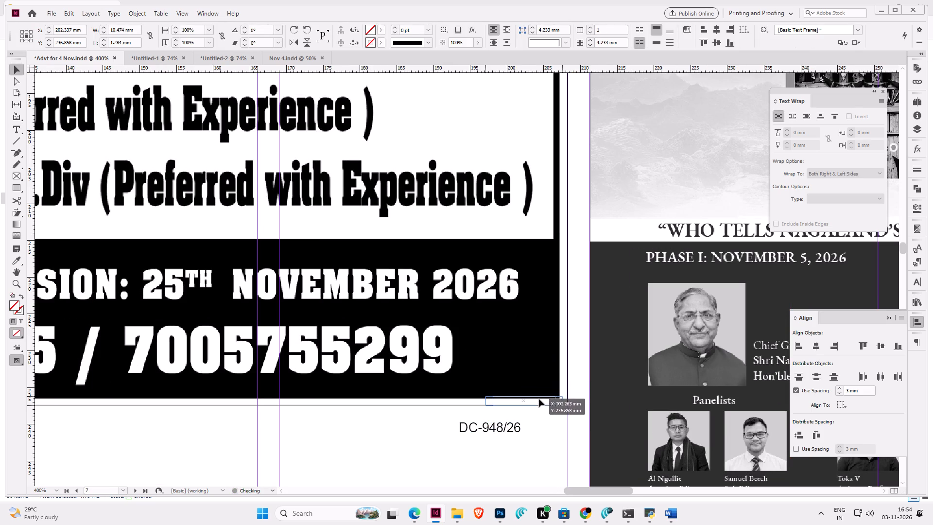
drag(539, 399, 532, 392)
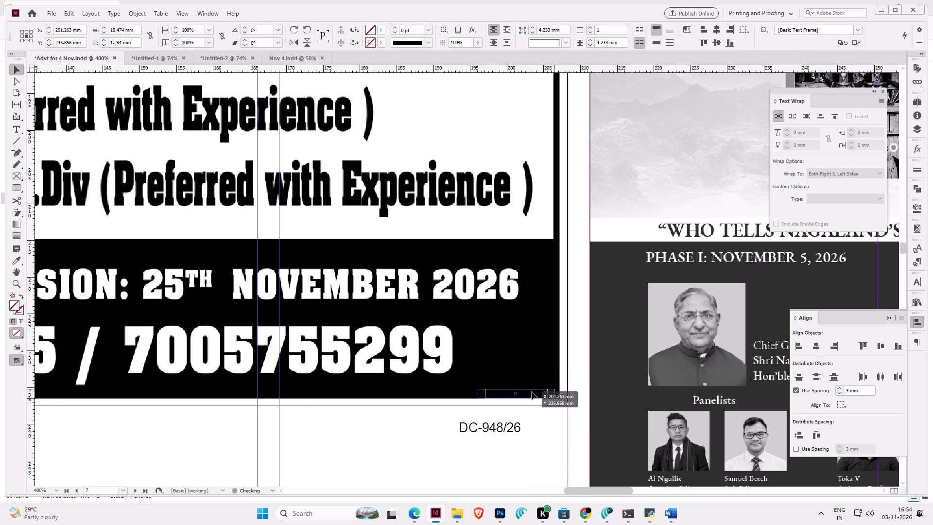
drag(532, 392, 534, 390)
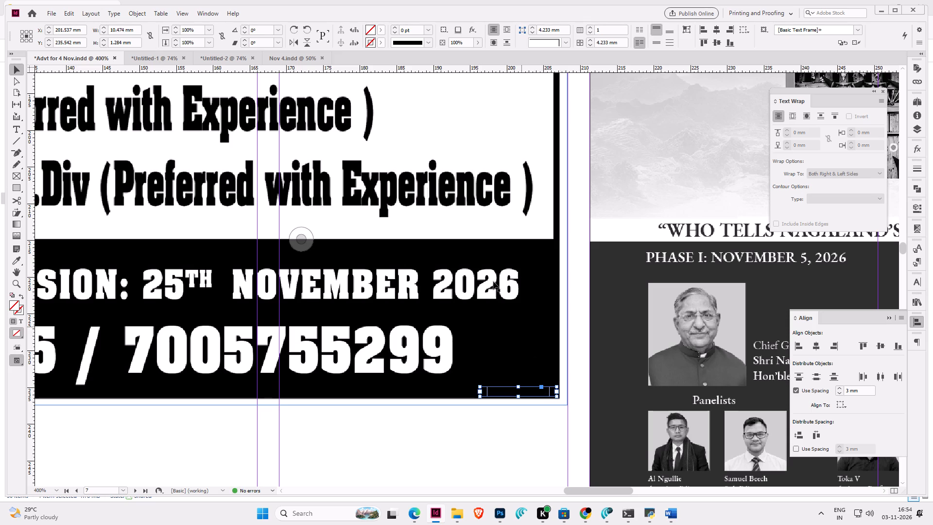
click(305, 27)
scroll(517, 295, up, 1)
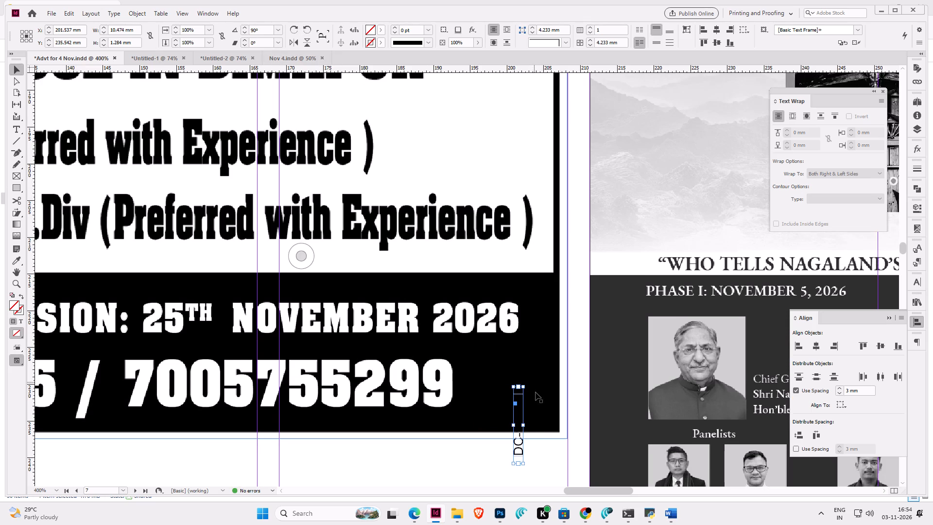
drag(516, 440, 554, 240)
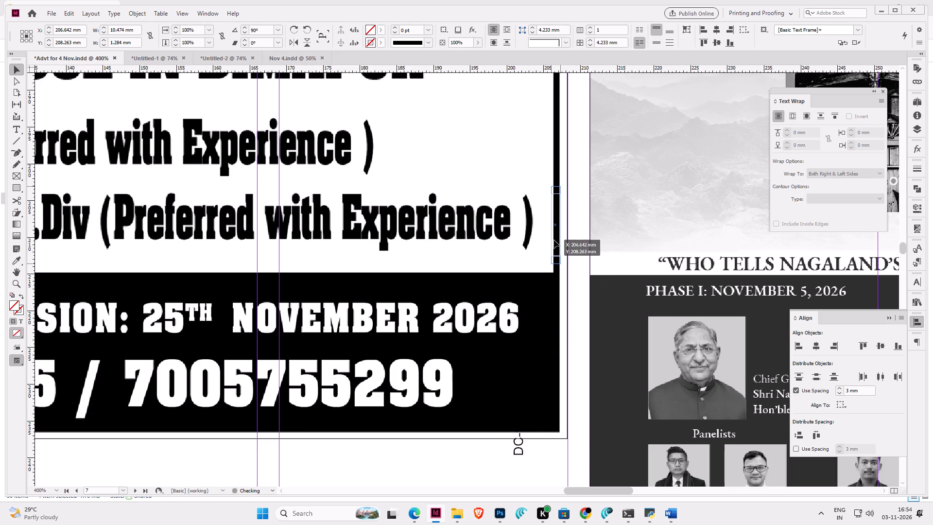
drag(554, 240, 554, 238)
click(382, 30)
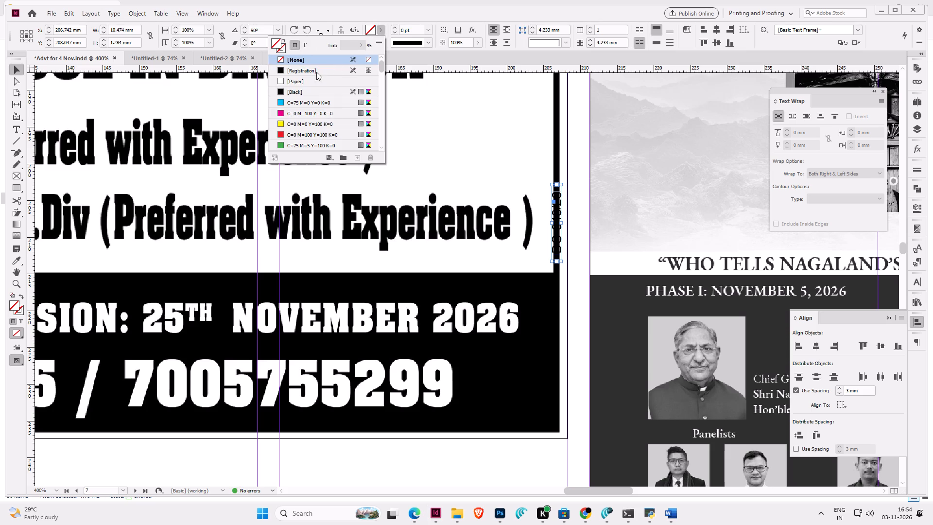
click(301, 82)
click(579, 164)
Group the DC-948/26 reference with the job vacancy ad.
drag(580, 162, 519, 214)
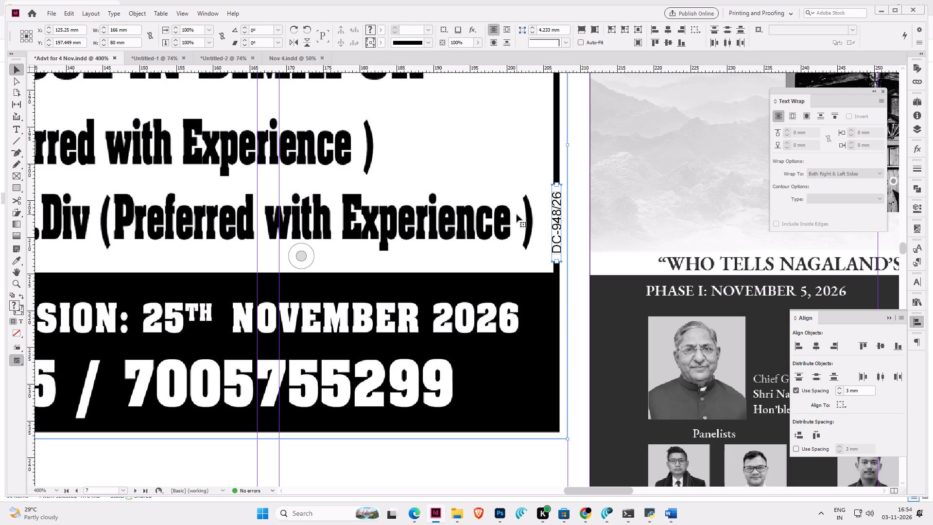
key(ctrl+g)
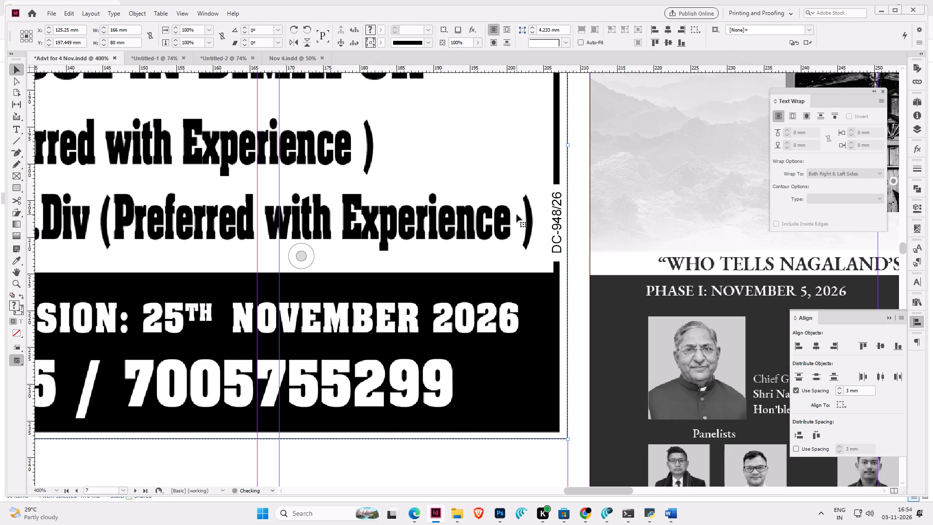
Move the job vacancy ad into page 7's lower-right margin corner and stack the Tetso College ad directly above it, flush right.
key(alt+grave)
scroll(517, 214, down, 2)
alt+scroll(515, 348, up, 4)
scroll(514, 350, down, 2)
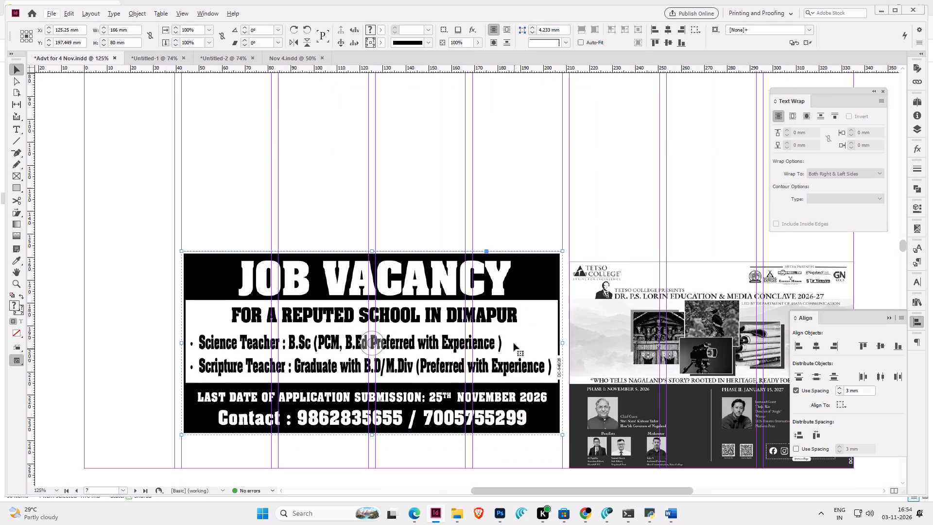
drag(645, 364, 625, 159)
ctrl+scroll(609, 287, down, 4)
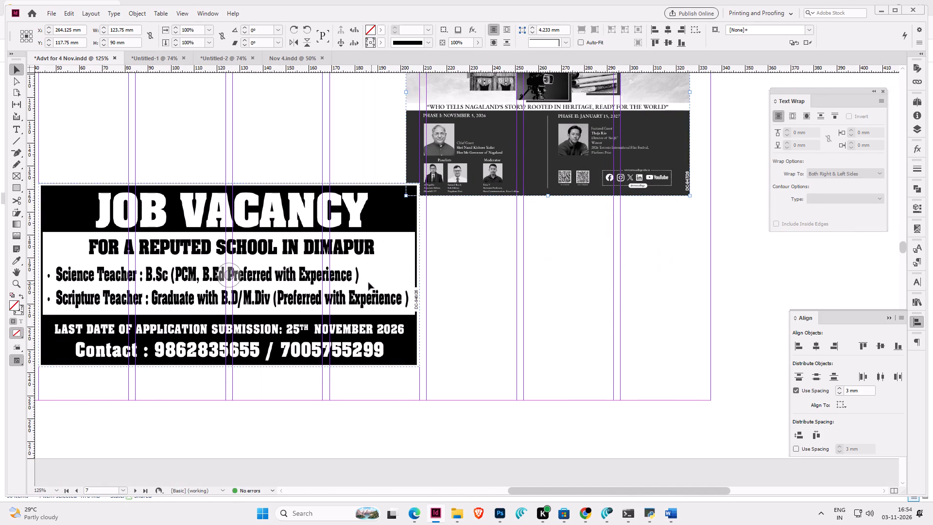
drag(371, 282, 663, 315)
scroll(663, 315, up, 2)
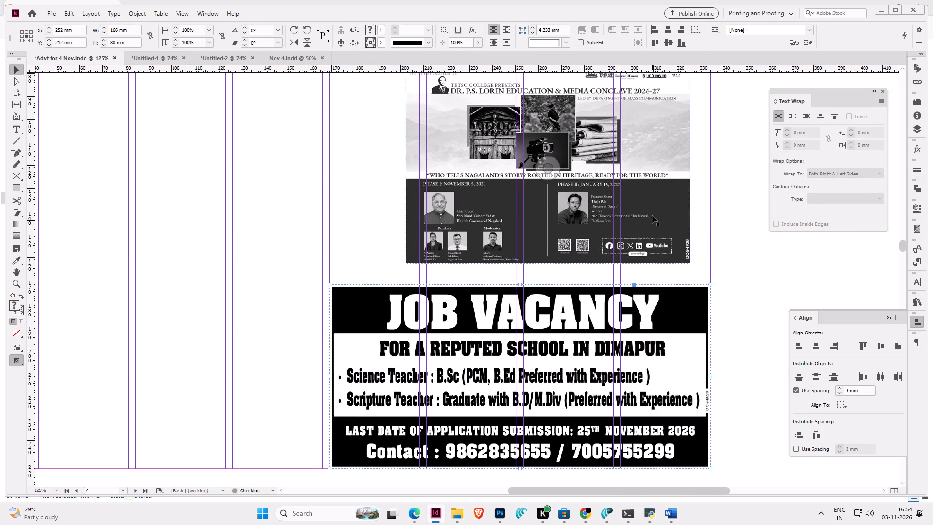
drag(654, 214, 673, 230)
key(alt+grave)
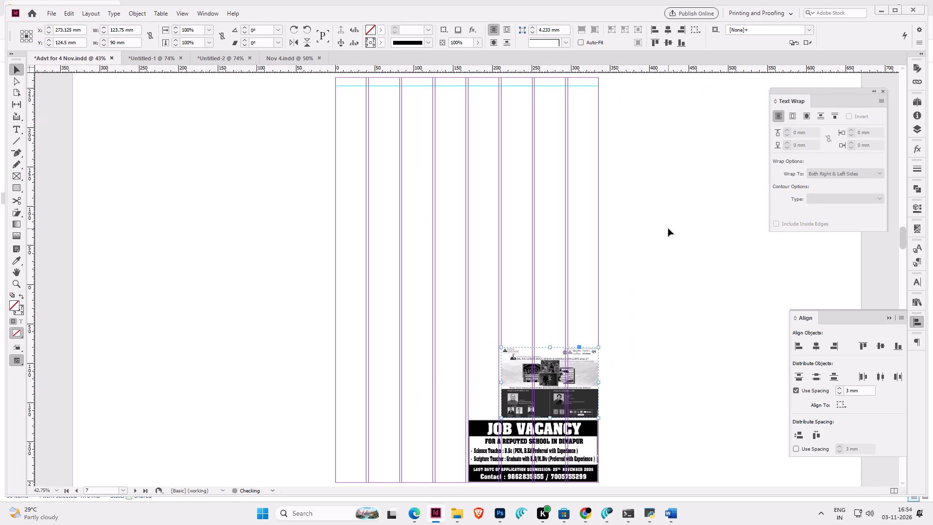
Save the Advt for 4 Nov document.
click(668, 227)
key(ctrl+s)
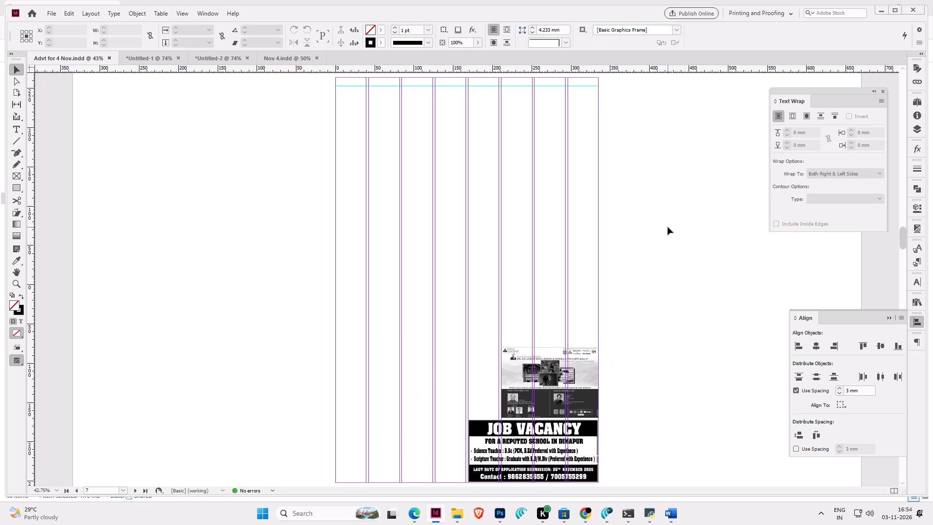
Copy all acknowledgement and death anniversary ads from page 9 of Nov 4.indd and paste them onto page 9 of Advt for 4 Nov.indd.
scroll(658, 227, up, 10)
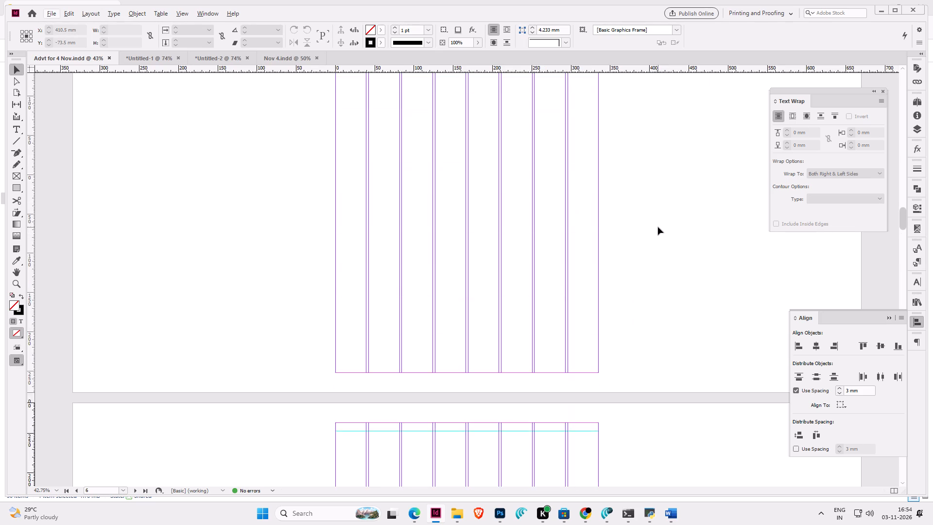
scroll(658, 227, down, 5)
click(287, 57)
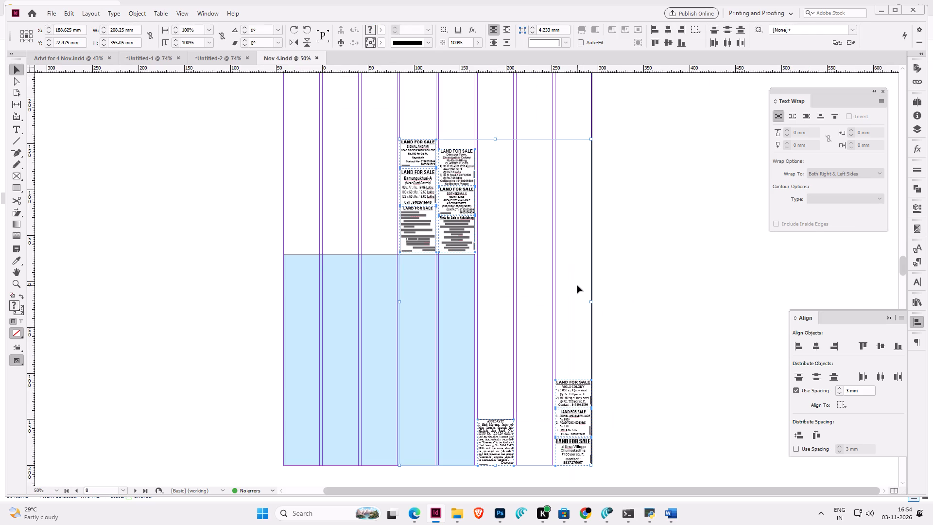
scroll(577, 285, down, 5)
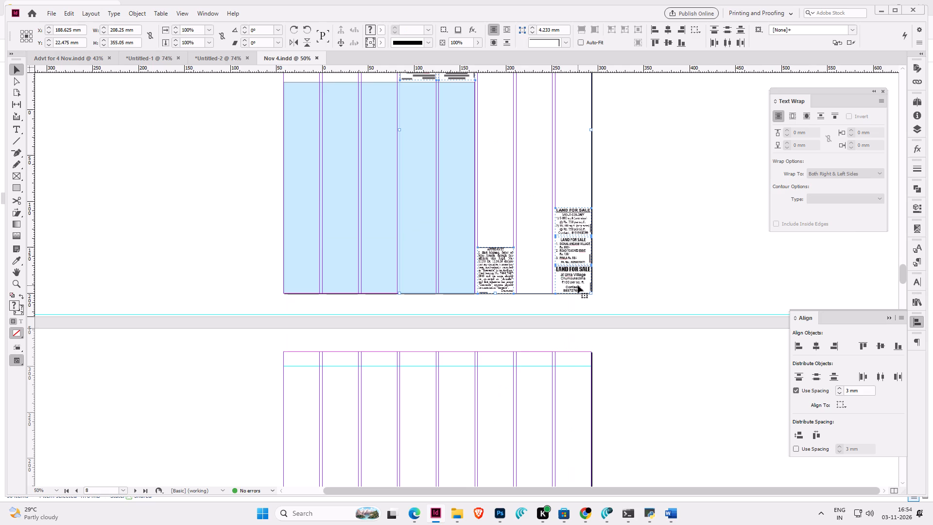
scroll(578, 285, down, 9)
drag(643, 239, 415, 427)
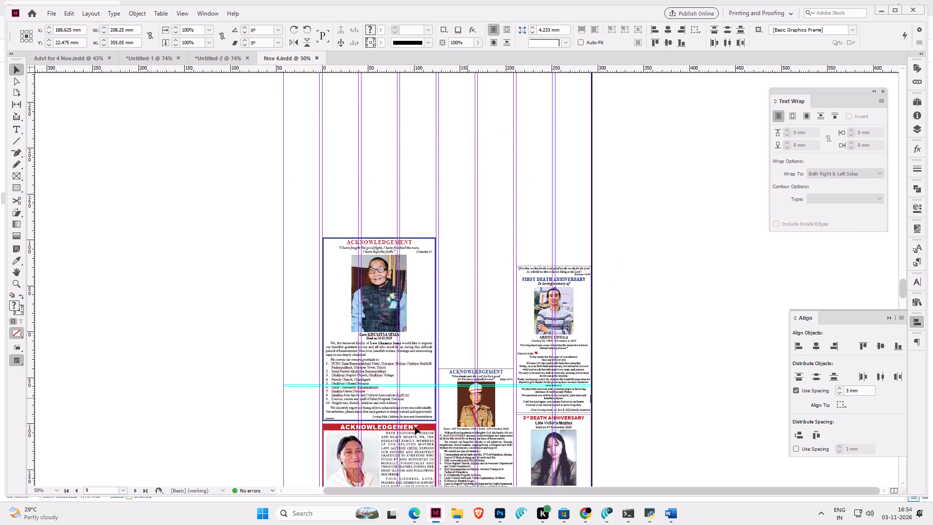
drag(415, 427, 328, 481)
scroll(372, 420, down, 3)
drag(651, 90, 346, 406)
key(ctrl+c)
click(70, 54)
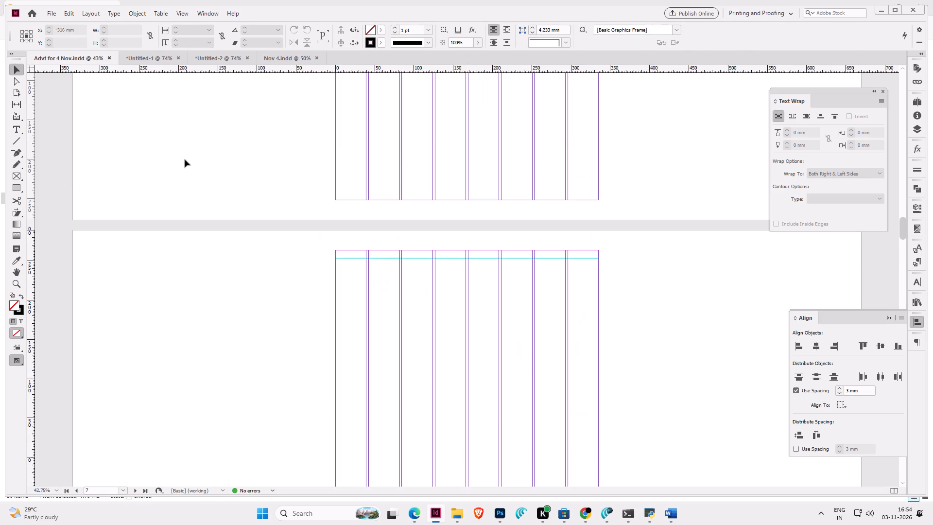
scroll(385, 258, down, 4)
scroll(385, 258, down, 18)
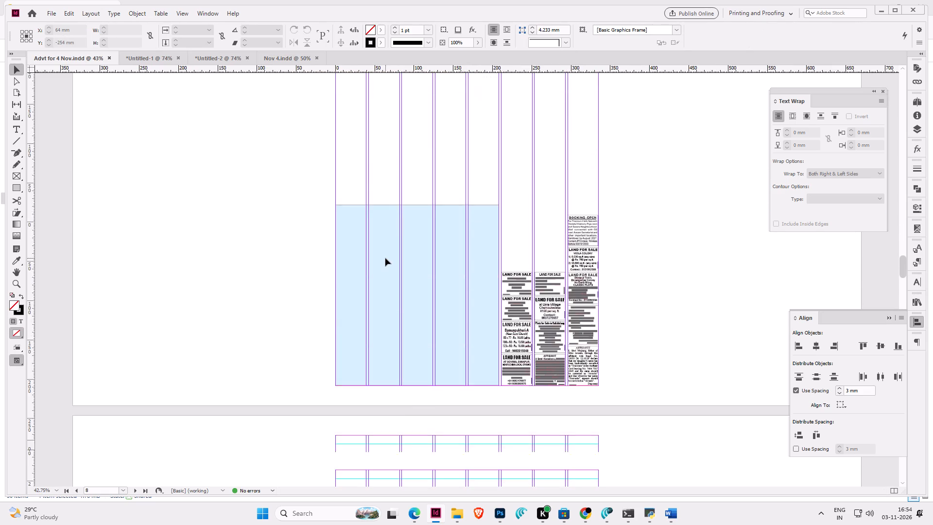
scroll(385, 258, down, 10)
click(440, 245)
key(ctrl+v)
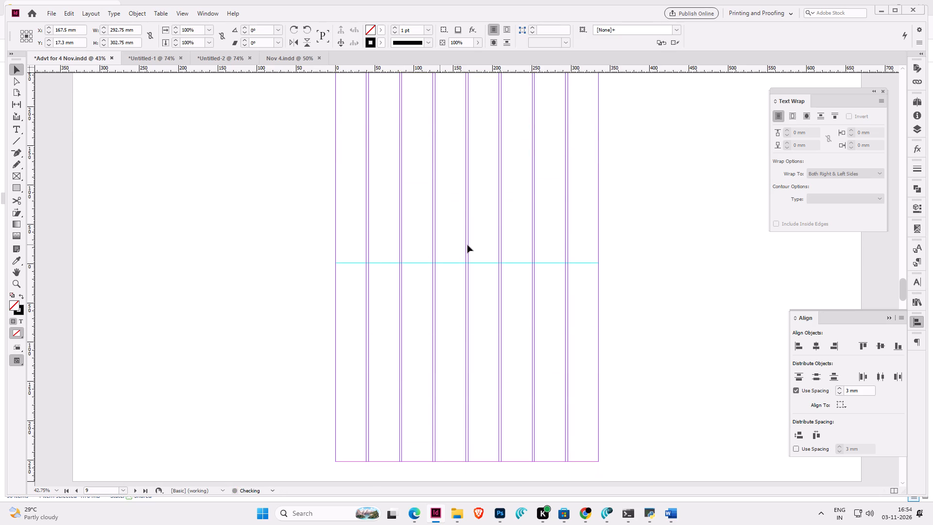
Copy the Notun Bosti Council felicitation from page 10 of Nov 4.indd and paste it onto page 10 of Advt for 4 Nov.indd.
click(272, 59)
scroll(419, 242, down, 9)
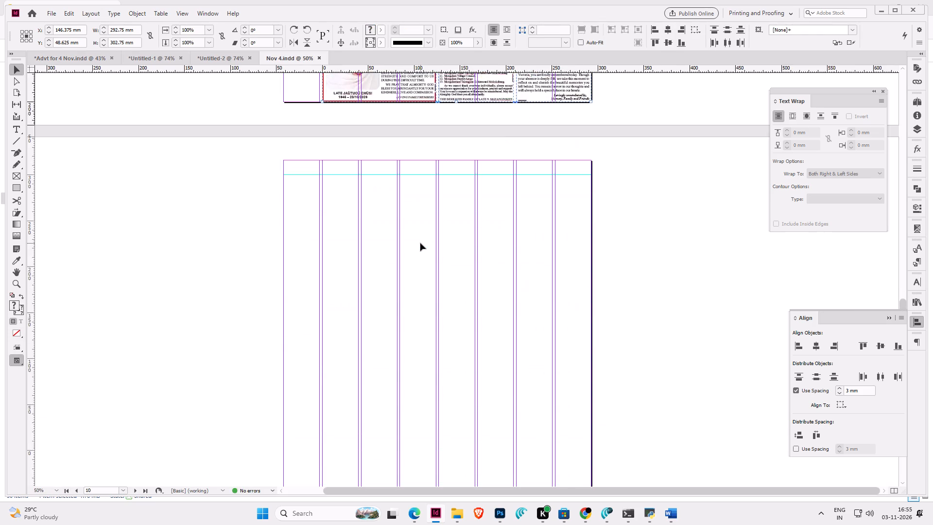
scroll(420, 243, down, 7)
drag(586, 226, 542, 372)
key(ctrl+c)
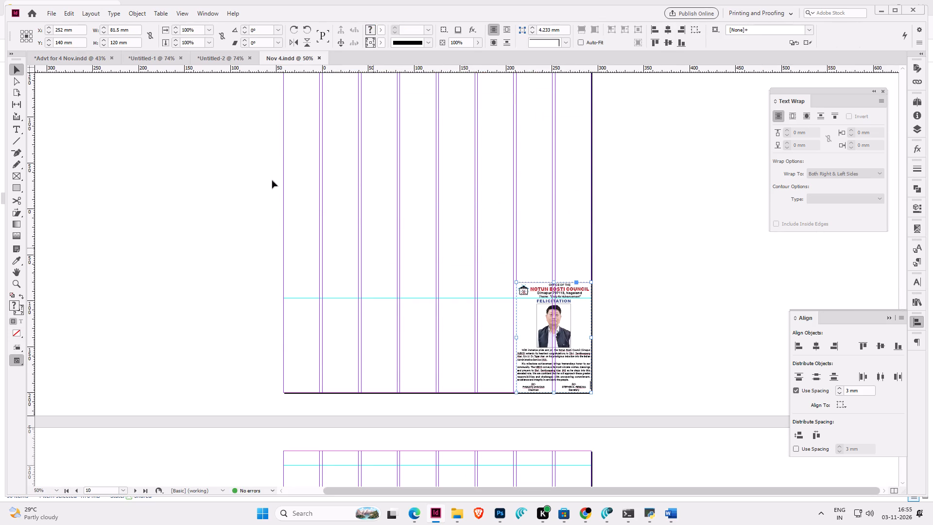
click(73, 59)
scroll(531, 257, down, 15)
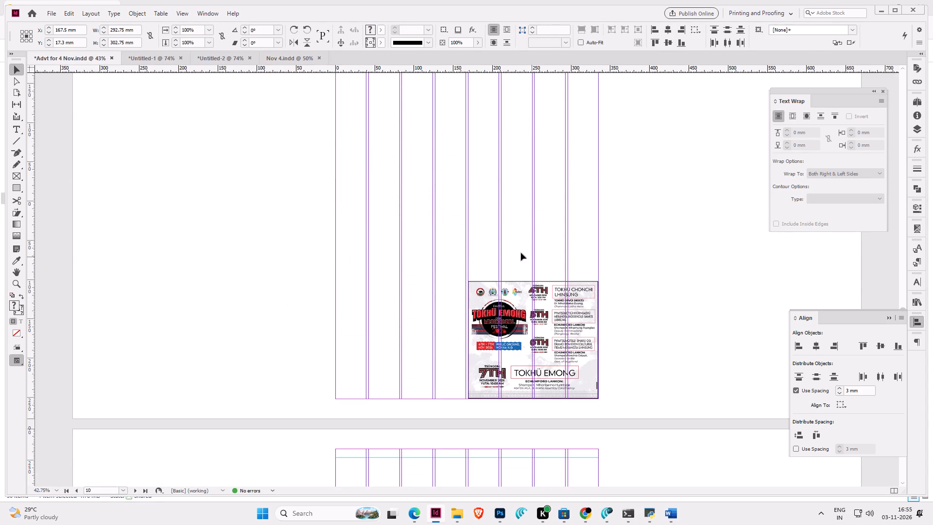
click(481, 231)
key(ctrl+v)
Position the Notun Bosti Council felicitation directly above the Tokhü Emong ad, flush with the right margin at X 294.25 mm, Y 40 mm.
drag(476, 265, 443, 370)
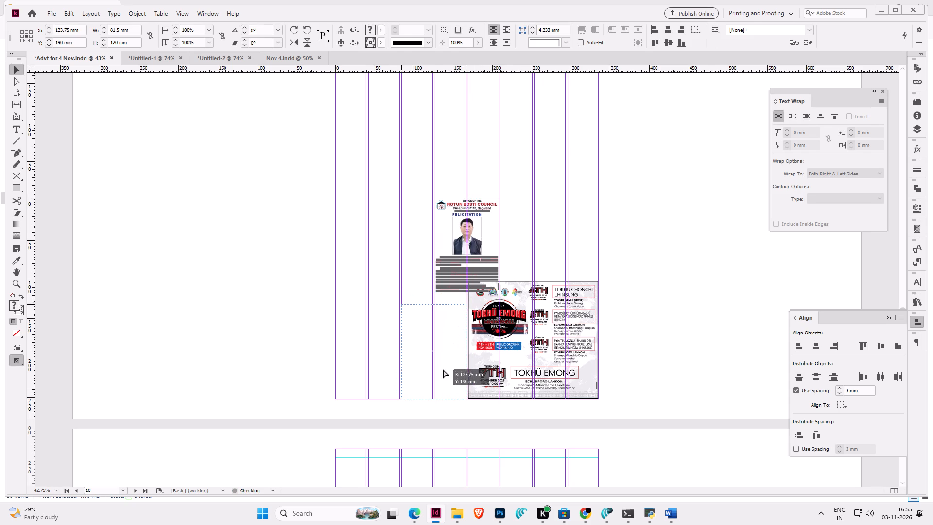
drag(443, 370, 579, 246)
alt+scroll(621, 264, up, 5)
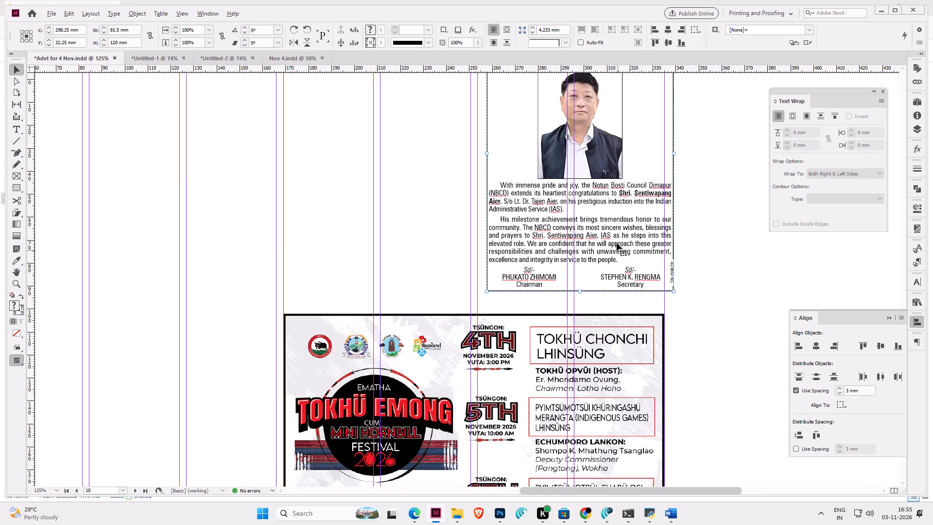
drag(616, 240, 607, 258)
key(alt+grave)
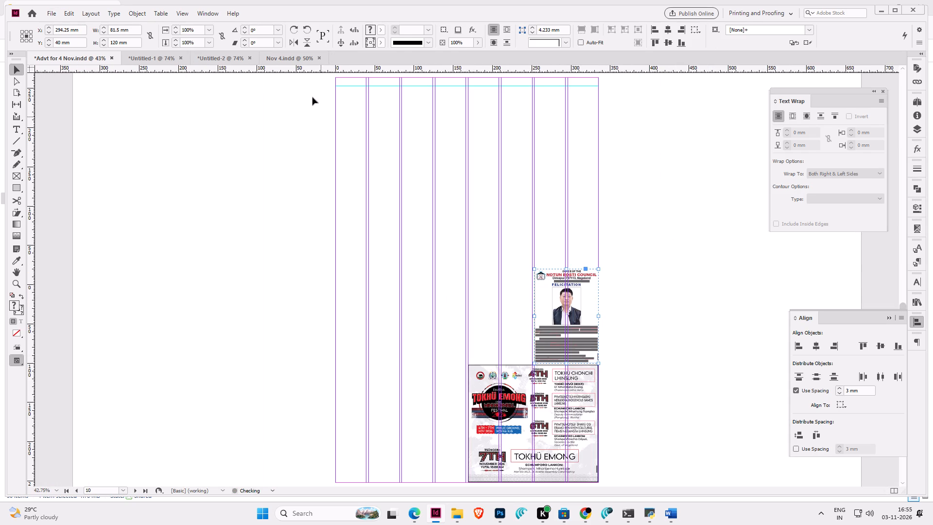
Copy the four notices from page 11 of Nov 4.indd and paste them onto page 11 of Advt for 4 Nov.indd.
click(288, 54)
scroll(553, 285, down, 14)
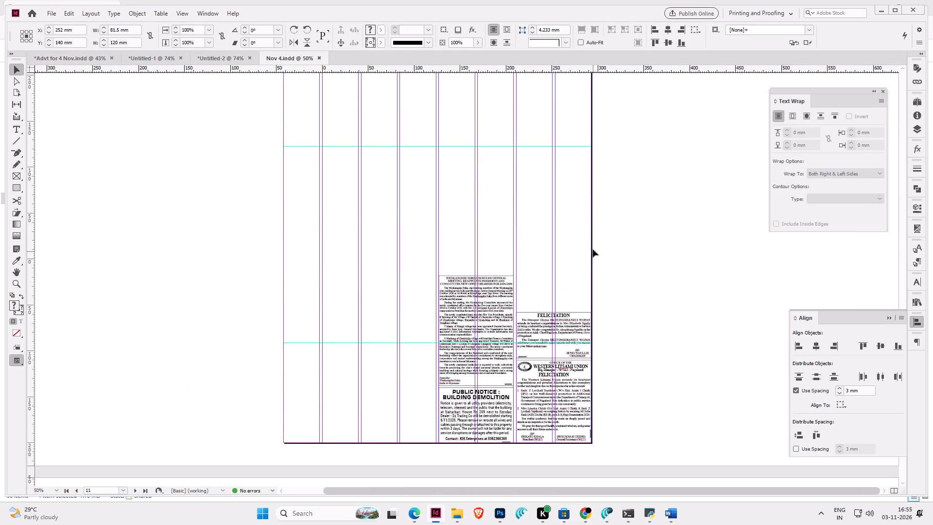
drag(593, 249, 469, 443)
alt+scroll(482, 421, up, 2)
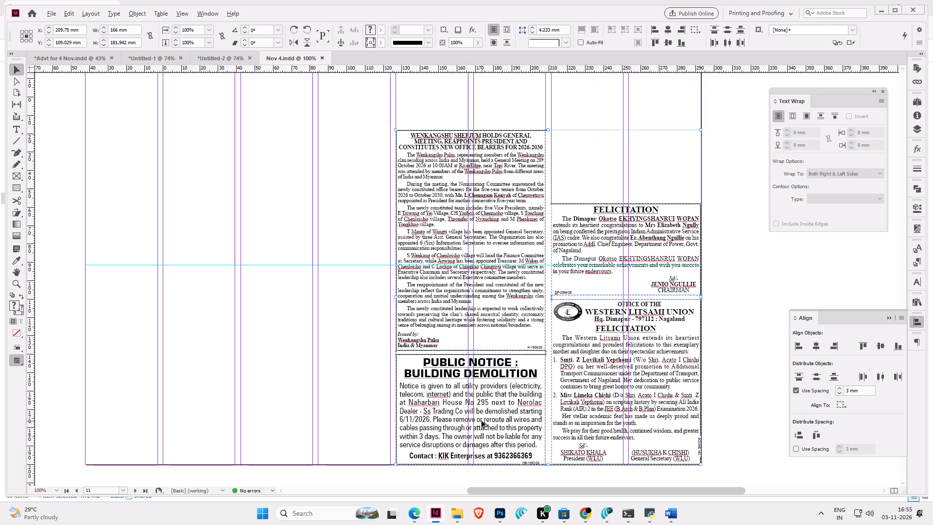
key(ctrl+c)
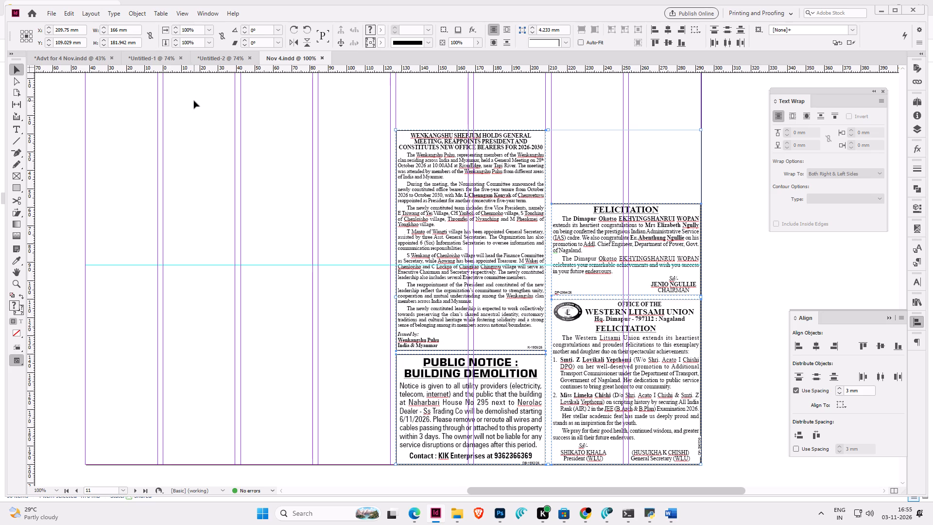
click(70, 58)
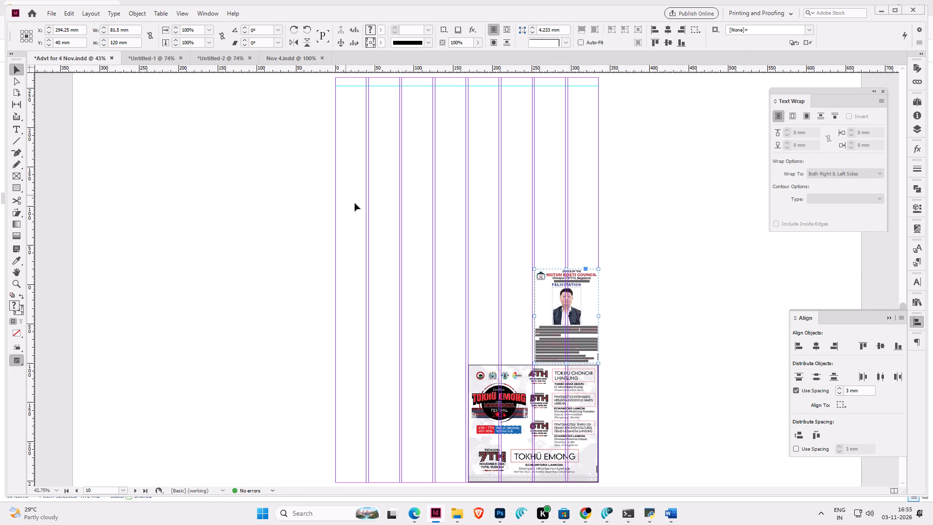
scroll(449, 292, down, 14)
click(449, 292)
key(ctrl+v)
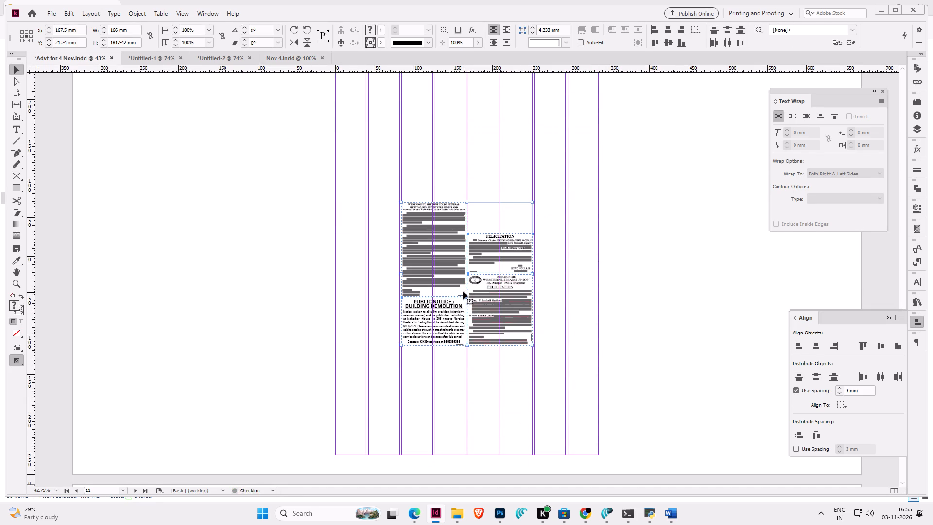
Shift the pasted notices down and left, and move the Wenkangshu notice alone into page 11's lower-right margin corner.
drag(444, 309, 415, 375)
click(566, 372)
alt+scroll(559, 368, up, 1)
scroll(559, 368, up, 1)
scroll(556, 365, down, 2)
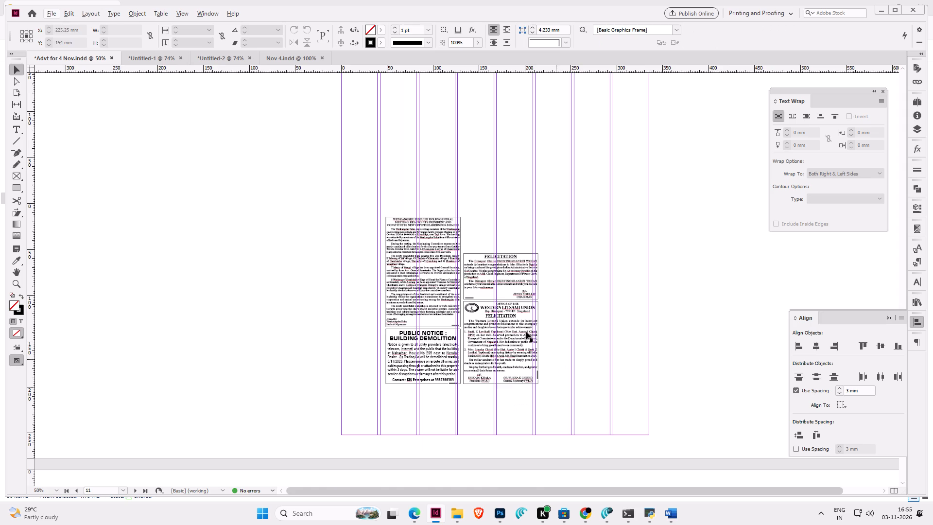
drag(424, 280, 614, 390)
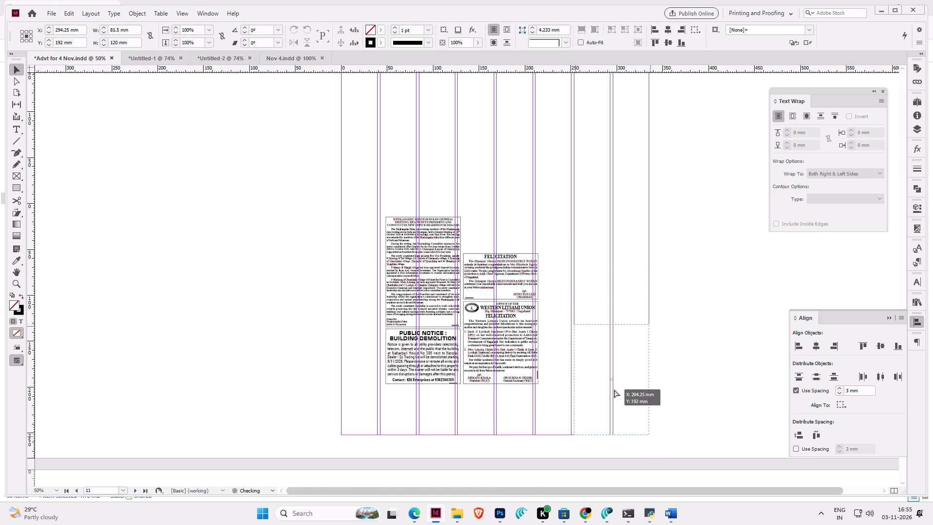
drag(614, 390, 614, 389)
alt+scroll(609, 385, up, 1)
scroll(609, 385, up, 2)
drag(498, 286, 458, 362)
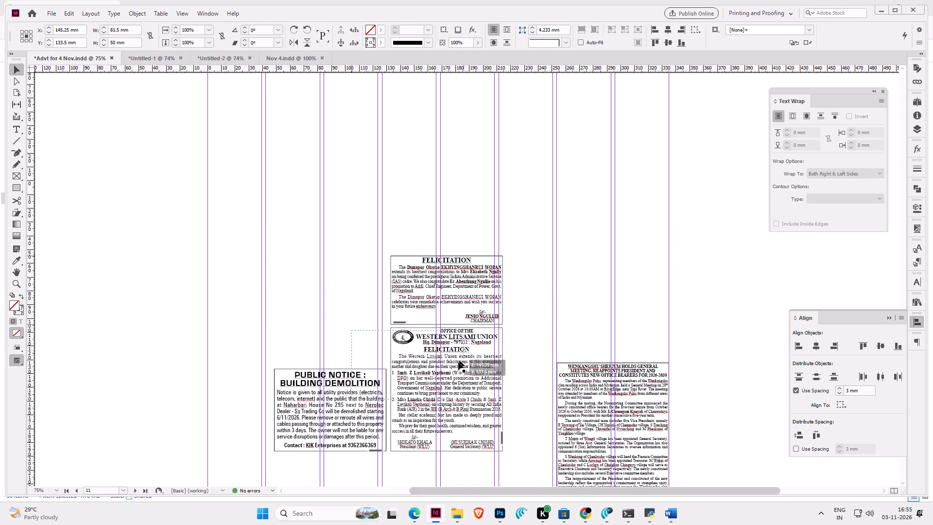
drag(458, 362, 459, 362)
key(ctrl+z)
Stack the Dimapur Okotso and Western Litsami Union felicitations above the Wenkangshu notice on page 11, flush with the right margin at X 294.25 mm.
drag(522, 301, 482, 374)
drag(465, 392, 603, 320)
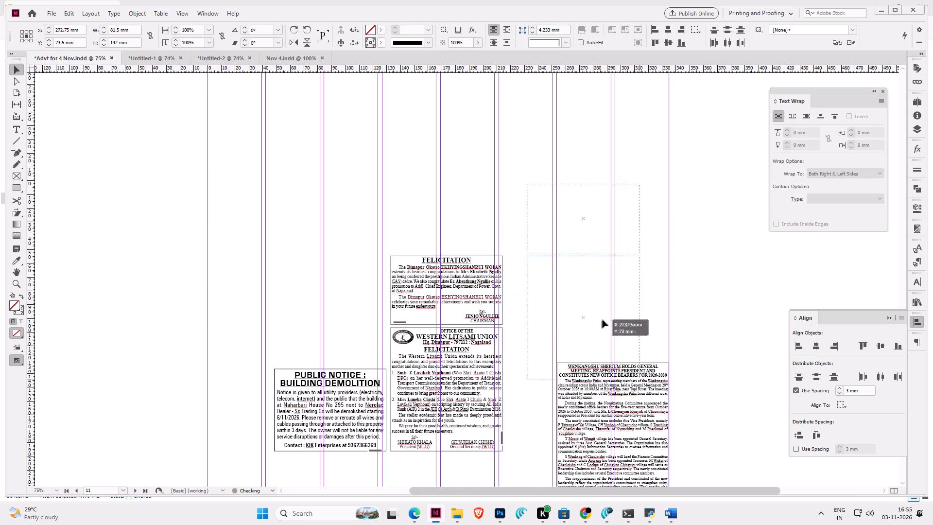
drag(603, 320, 631, 300)
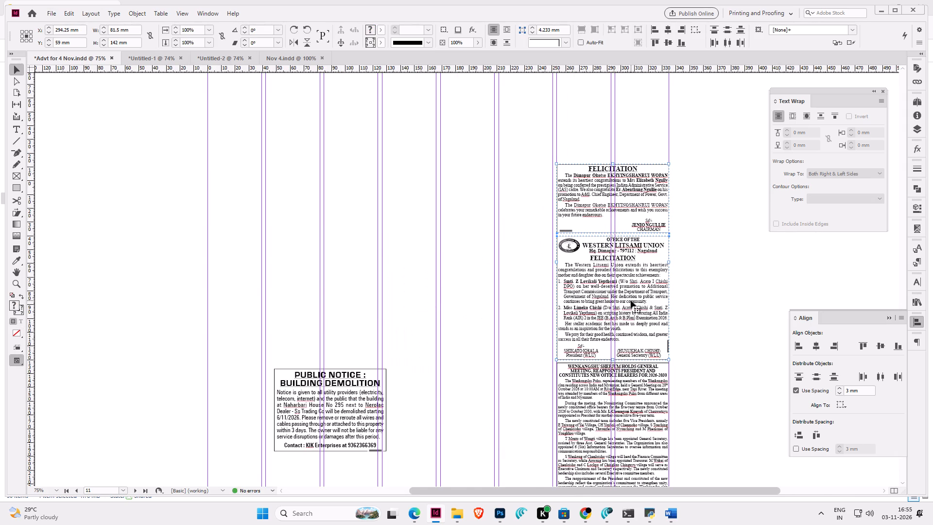
key(Down)
key(Down)
drag(691, 181, 638, 204)
key(Down)
key(Down)
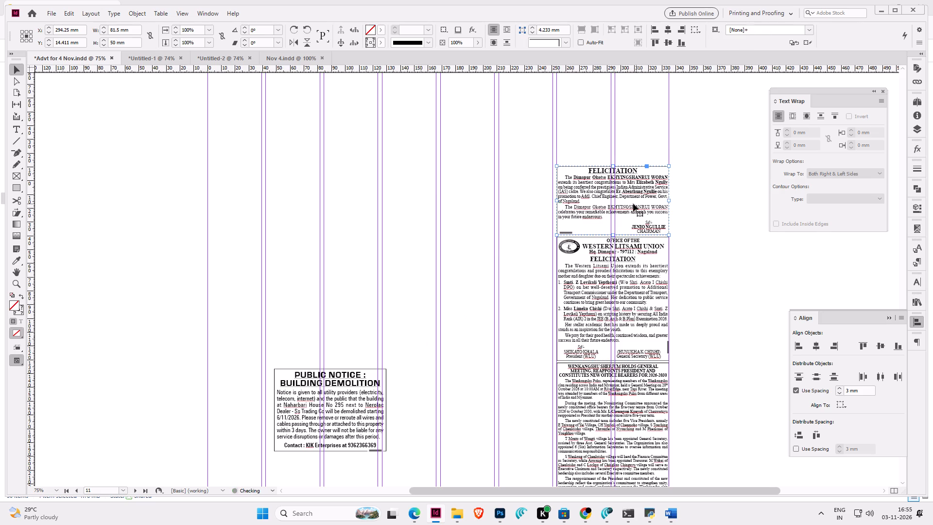
Cut the Building Demolition public notice from page 11 and paste it onto page 2.
click(415, 232)
click(335, 408)
key(ctrl+c)
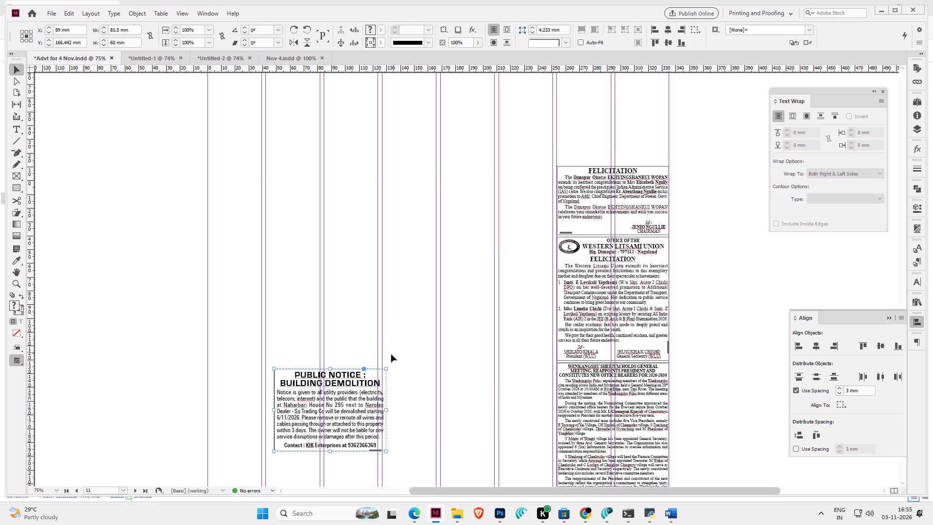
key(ctrl+x)
click(122, 489)
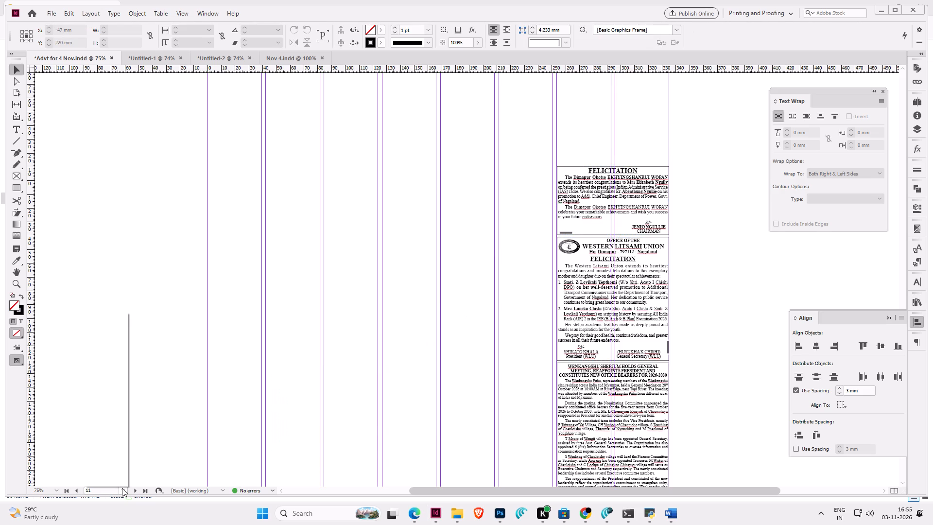
click(111, 328)
scroll(402, 315, down, 2)
click(394, 221)
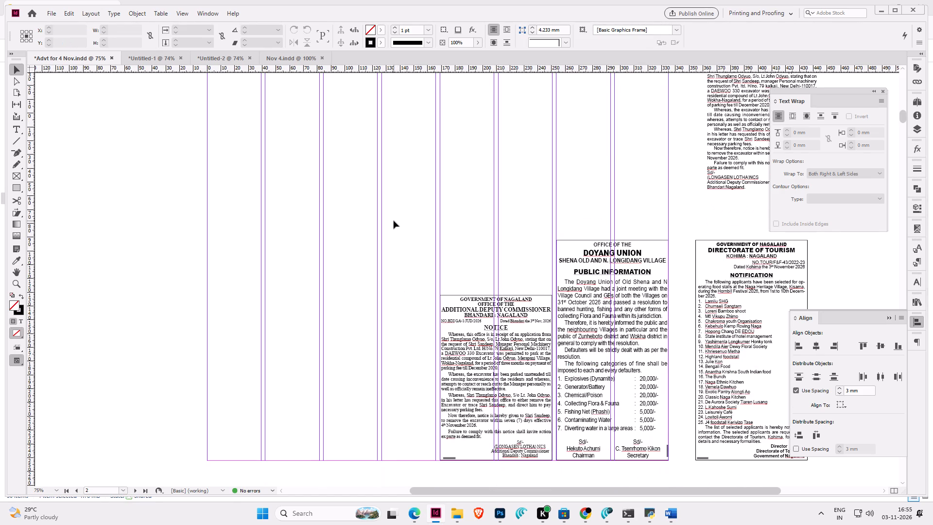
key(ctrl+v)
Position the Building Demolition notice directly above the Bhandari notice on page 2, at X 209.75 mm and Y about 100 mm.
scroll(484, 285, up, 2)
drag(497, 349, 527, 318)
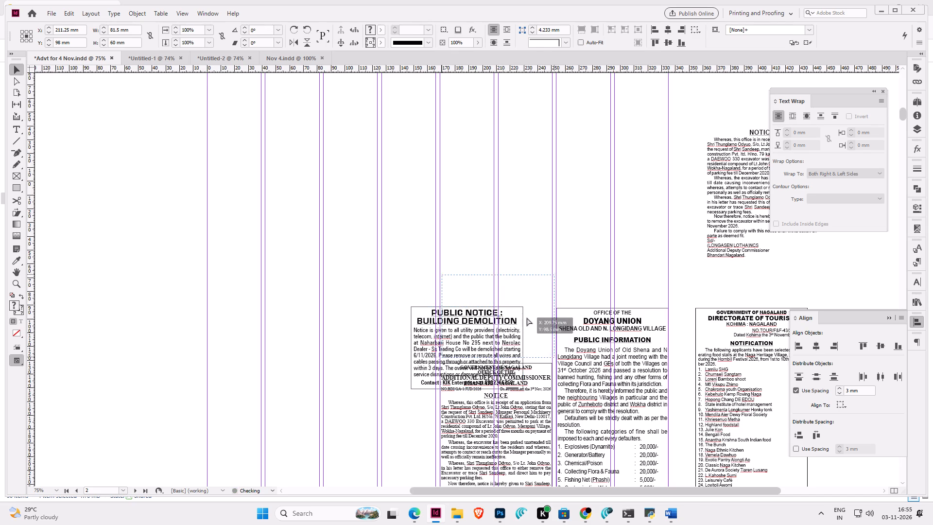
drag(527, 318, 526, 319)
key(Down)
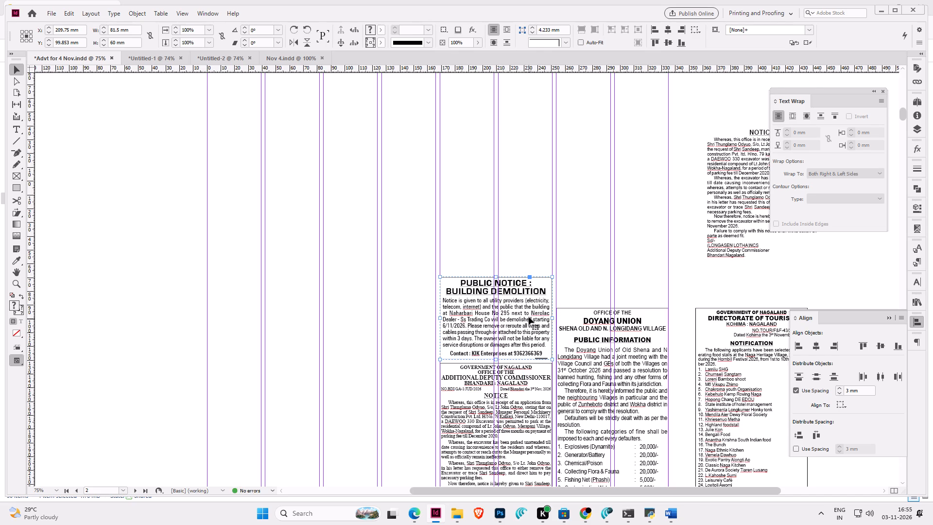
key(Down)
Move the Doyang Union notice to the left of the Bhandari notice, at X 125.25 mm, Y 172 mm.
scroll(587, 347, down, 2)
drag(621, 373, 388, 370)
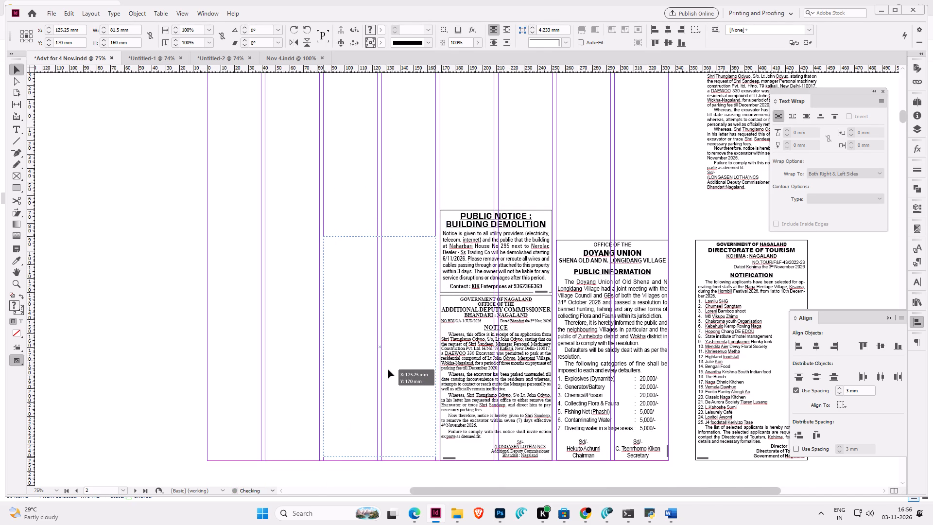
drag(388, 370, 388, 372)
Shift the Doyang Union, Building Demolition and Bhandari notices together into page 2's lower-right margin corner.
drag(385, 206, 487, 369)
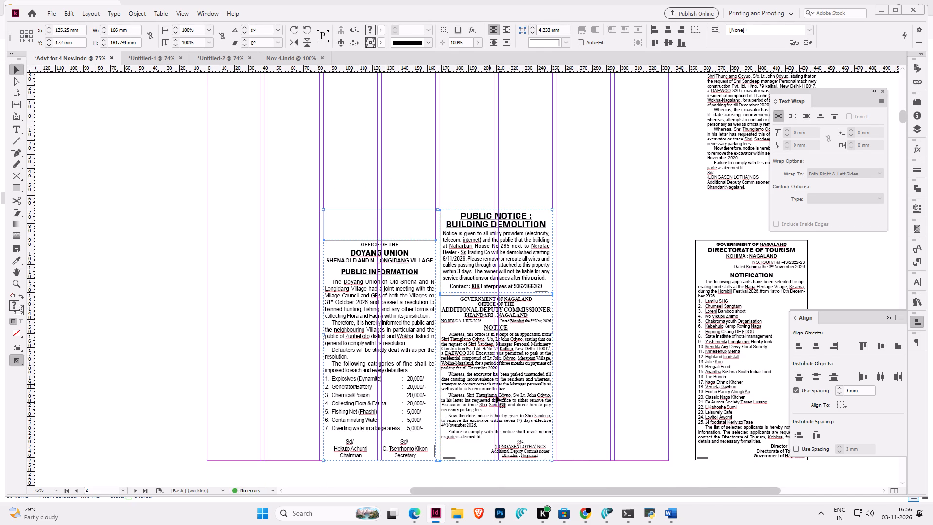
drag(499, 400, 590, 361)
scroll(603, 357, down, 2)
alt+scroll(603, 353, up, 3)
ctrl+scroll(603, 353, down, 2)
drag(467, 285, 494, 330)
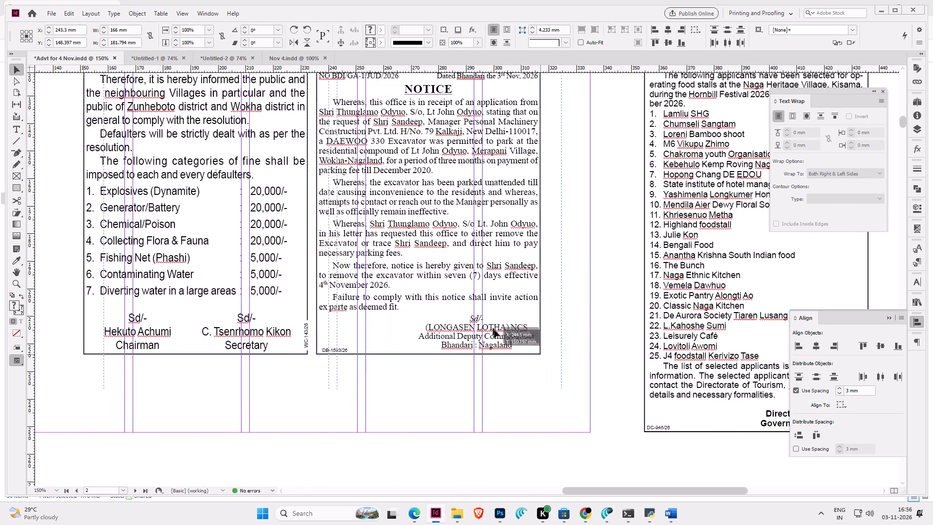
drag(494, 330, 516, 363)
key(alt+grave)
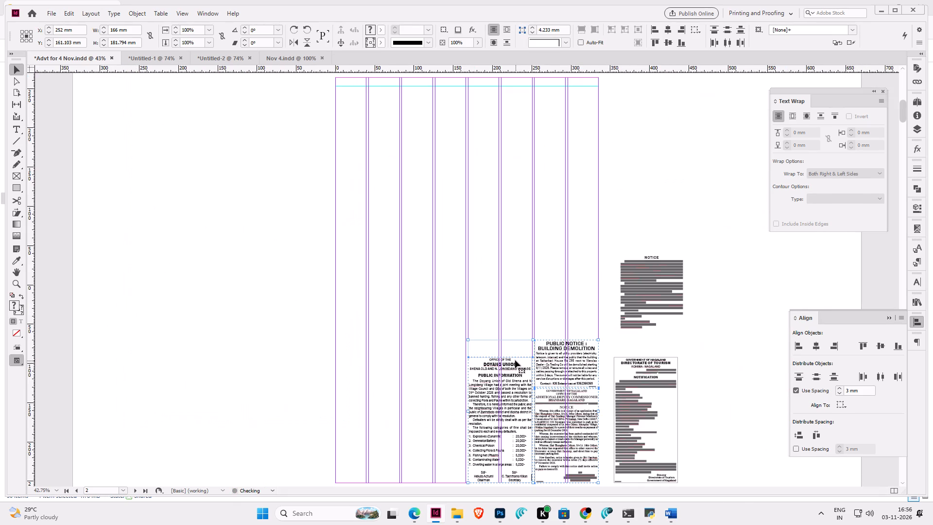
Compare the pages of Nov 4.indd with Advt for 4 Nov.indd to check for ads still left to transfer.
click(282, 55)
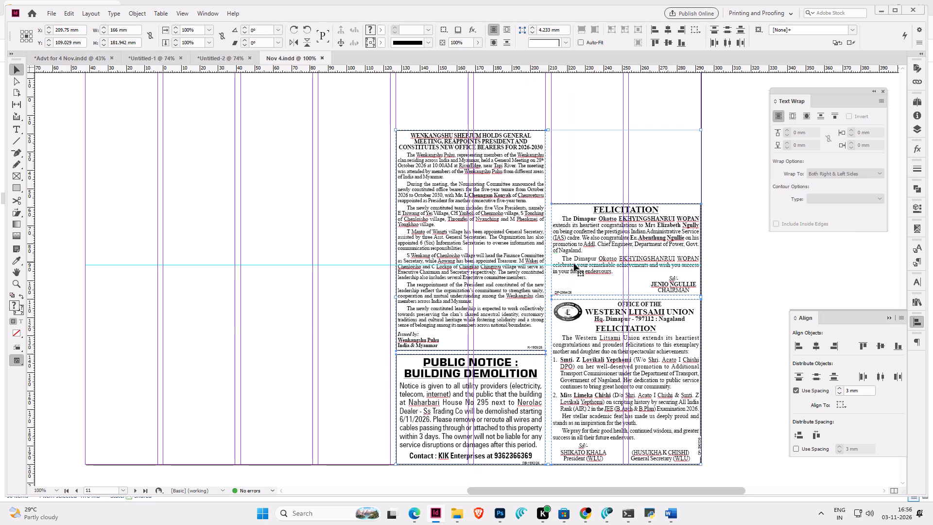
key(alt+grave)
scroll(574, 263, down, 16)
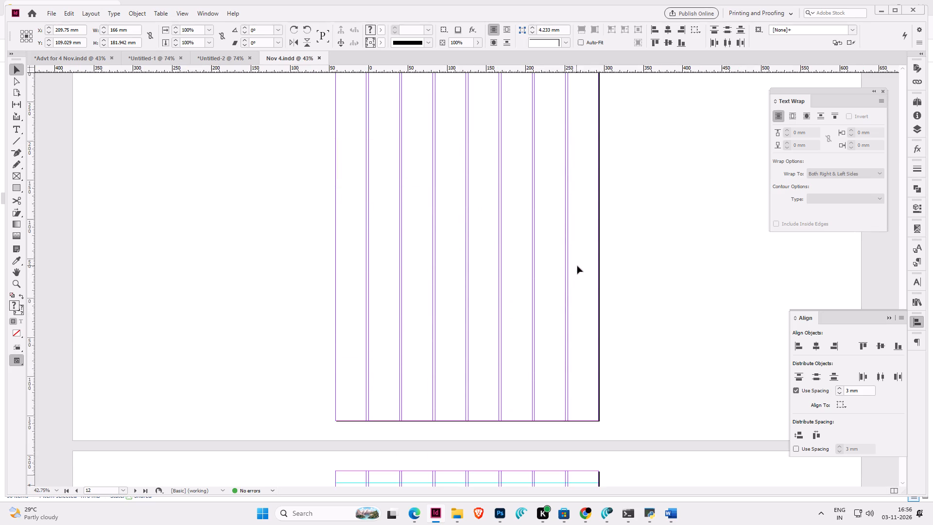
scroll(577, 266, down, 4)
scroll(577, 266, up, 20)
scroll(577, 266, up, 11)
click(73, 57)
scroll(480, 258, up, 3)
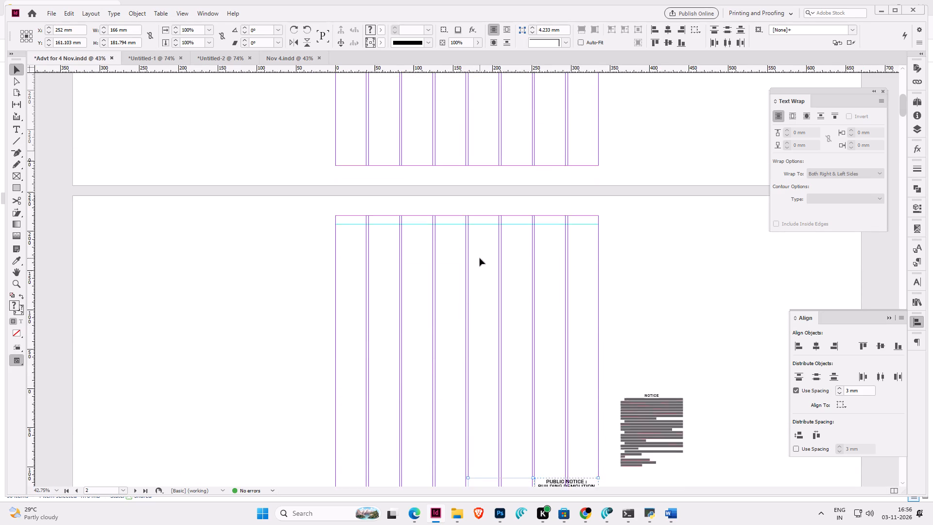
scroll(480, 258, up, 12)
scroll(480, 258, down, 2)
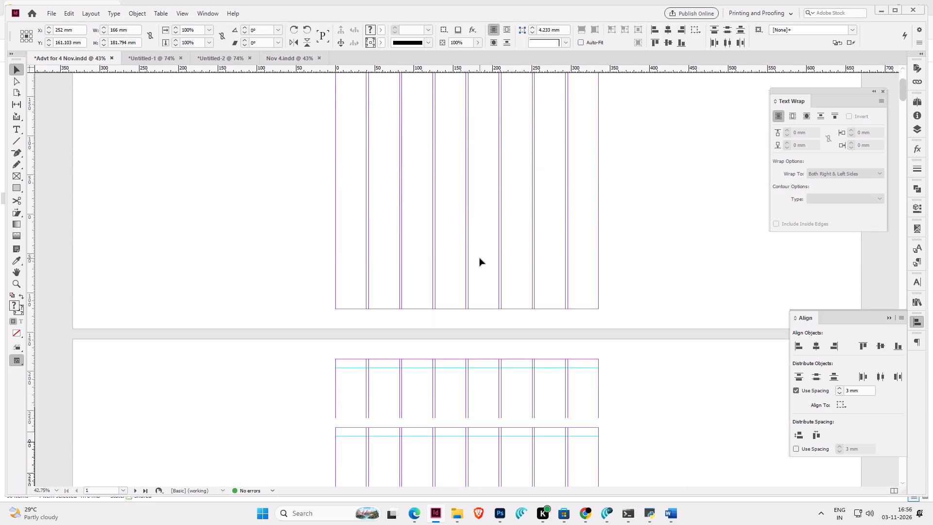
scroll(480, 258, down, 20)
scroll(480, 258, down, 20)
scroll(480, 258, down, 2)
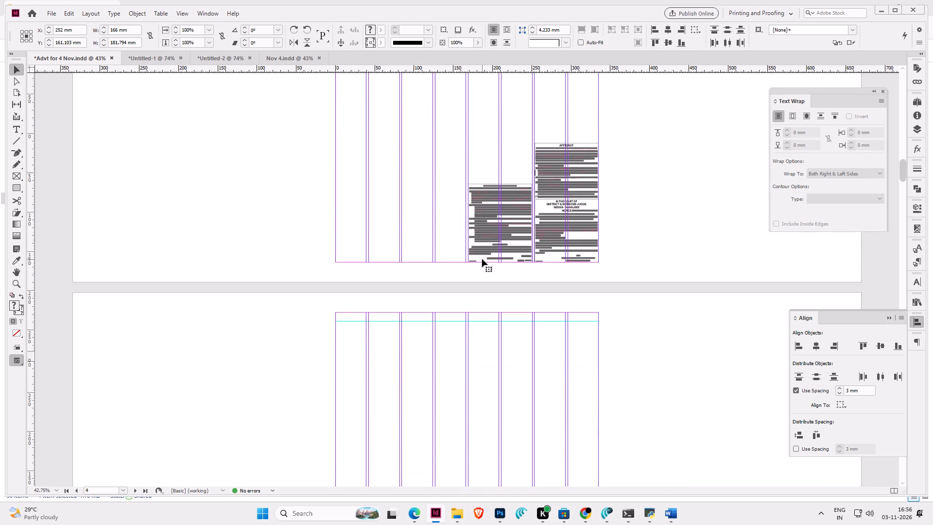
scroll(482, 259, down, 7)
scroll(482, 259, down, 20)
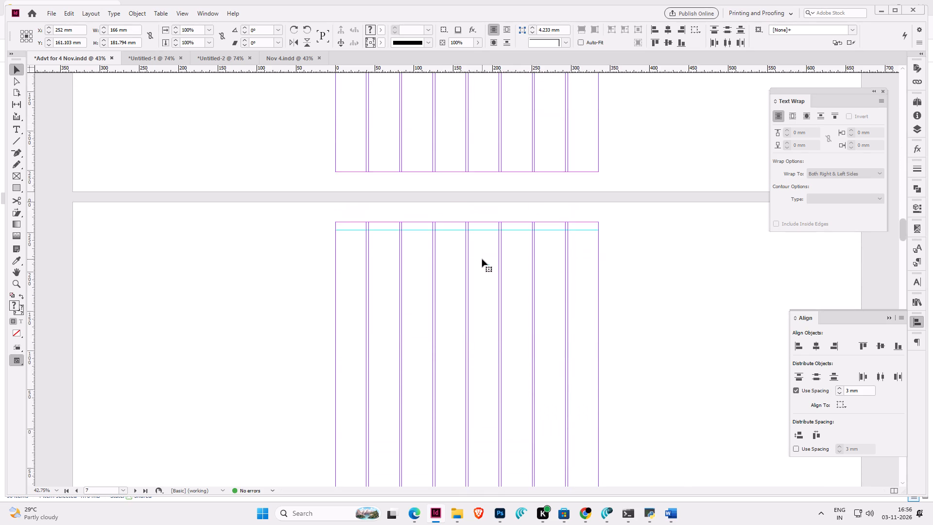
scroll(482, 259, down, 17)
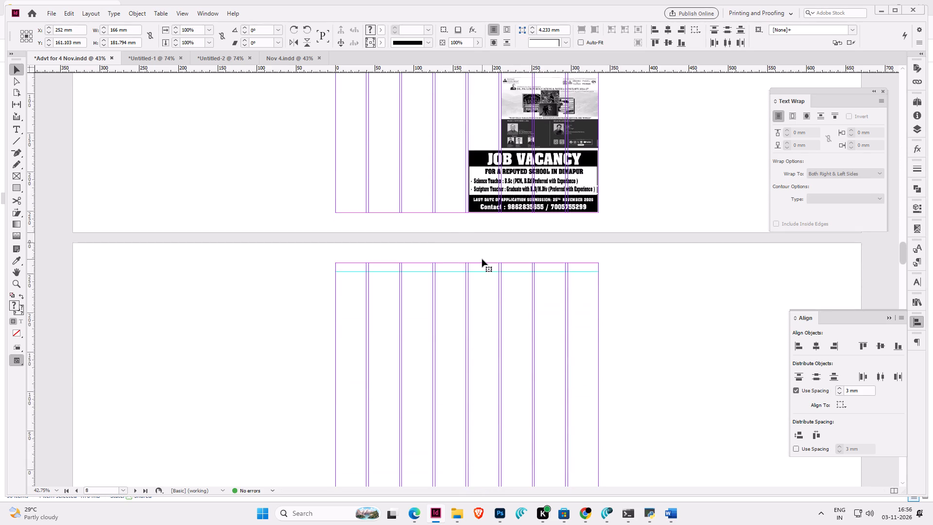
scroll(482, 259, down, 11)
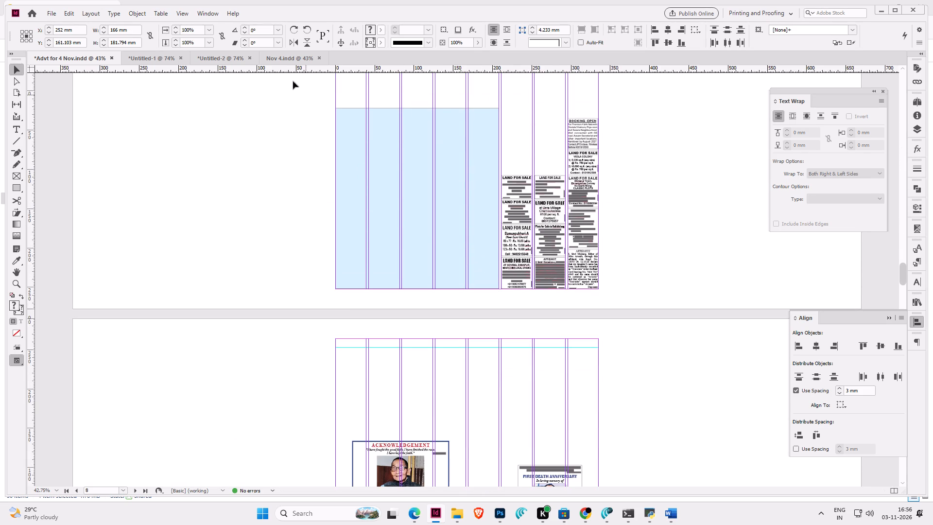
click(286, 59)
scroll(502, 266, down, 18)
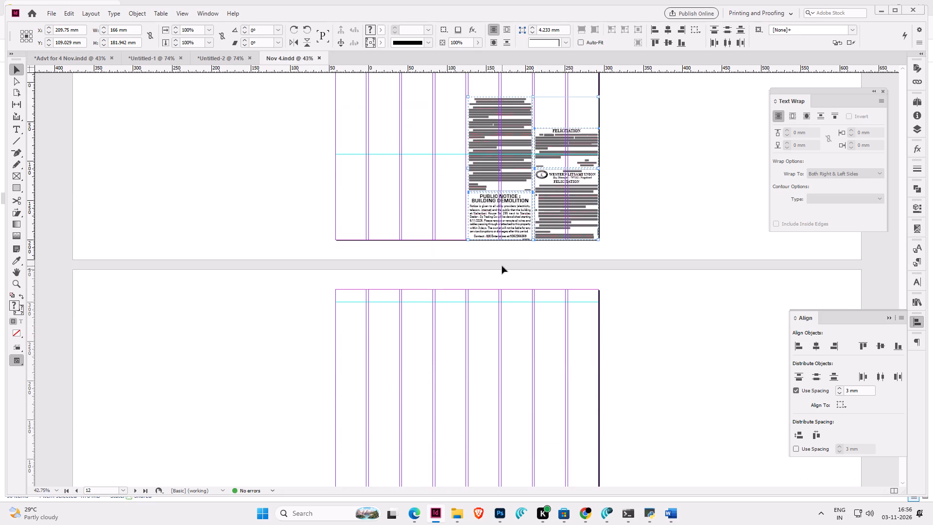
scroll(502, 266, up, 20)
scroll(502, 266, up, 15)
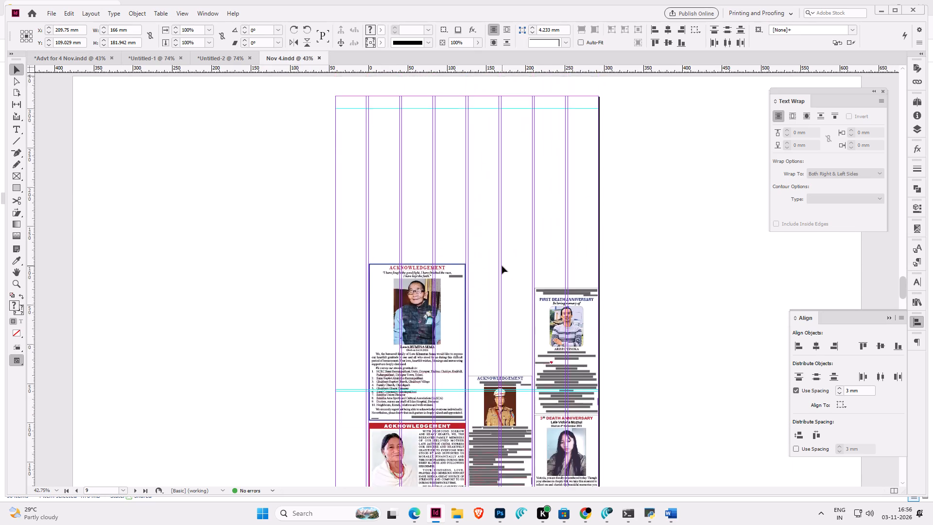
scroll(502, 266, up, 20)
scroll(502, 266, up, 20)
scroll(502, 266, up, 1)
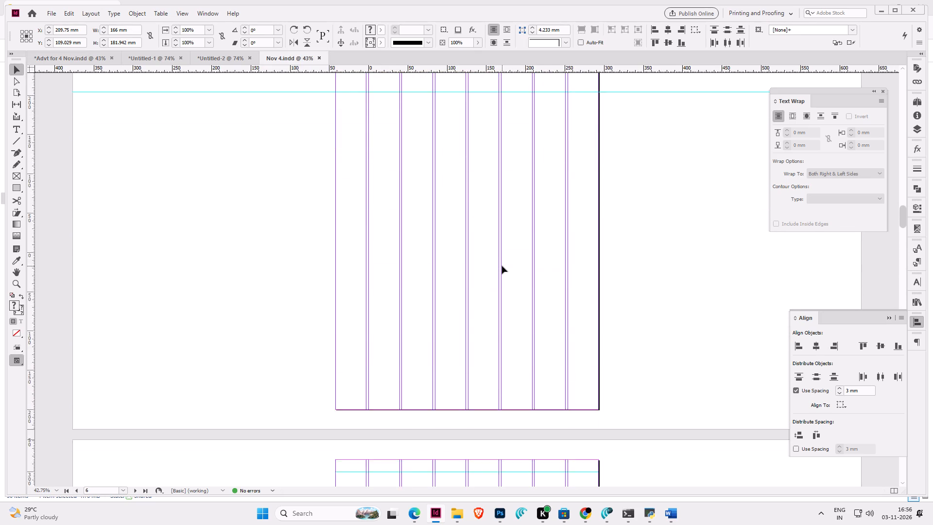
scroll(502, 266, up, 20)
scroll(502, 266, up, 7)
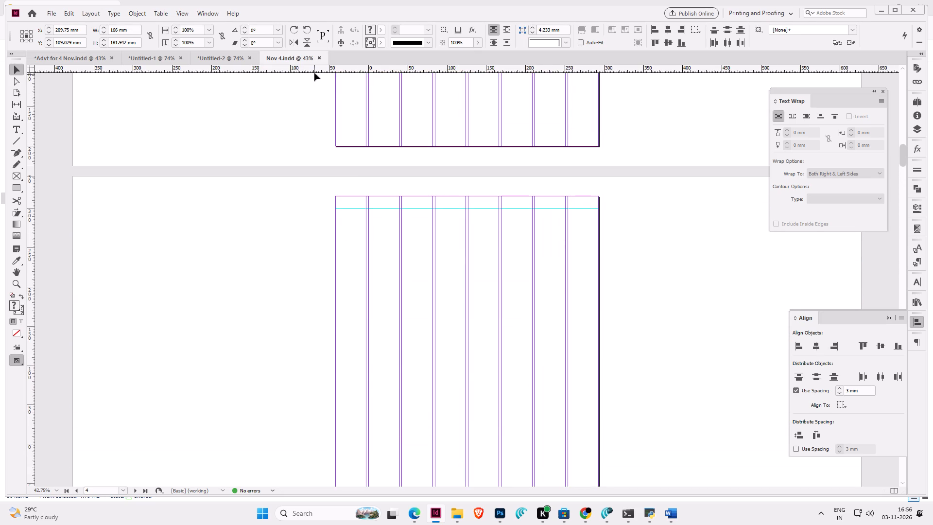
Close the Nov 4.indd document.
click(317, 56)
Move page 9's two death anniversary ads and the police officer acknowledgement together to outside the page's left margin.
scroll(556, 234, down, 10)
drag(629, 157, 491, 323)
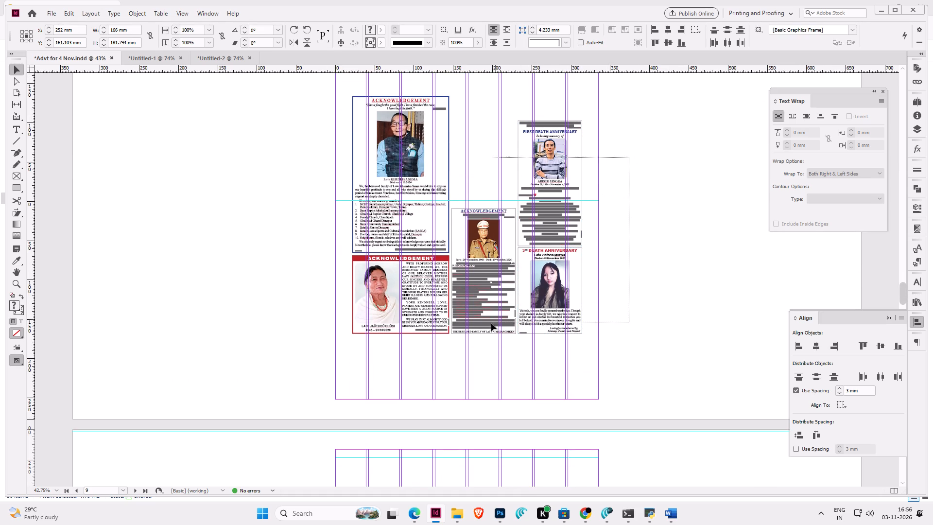
drag(491, 323, 491, 324)
drag(497, 305, 252, 303)
Place the blue-bordered acknowledgement in page 9's lower-right margin corner, at X 273.125 mm, Y 152 mm.
alt+scroll(484, 299, up, 1)
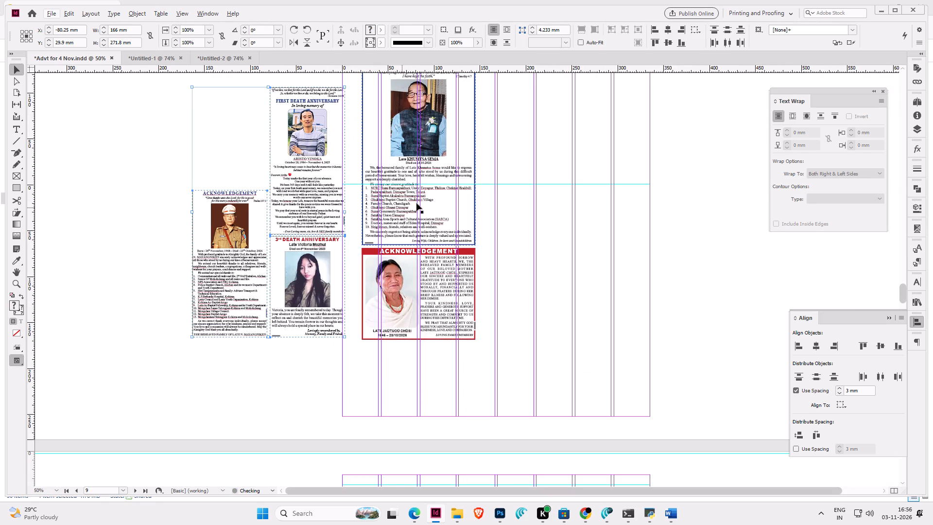
drag(418, 202, 576, 379)
drag(576, 374, 595, 367)
Position the red-bordered acknowledgement directly above the blue-bordered one, flush with the right margin at X 273.125 mm, Y 0 mm.
scroll(593, 368, up, 2)
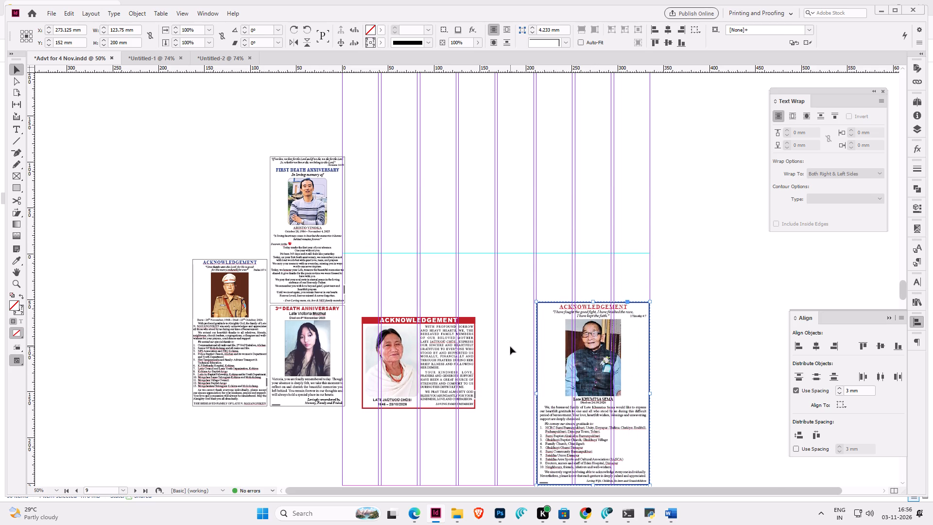
drag(436, 380, 591, 270)
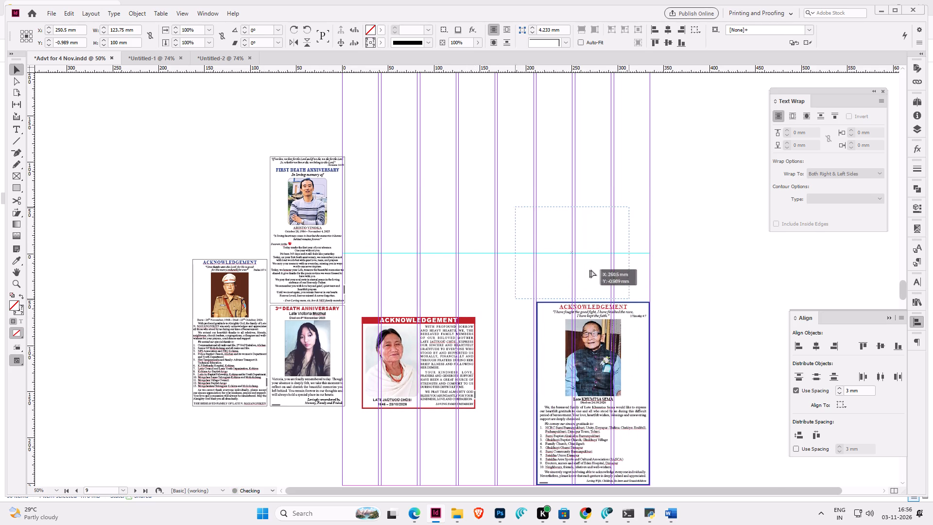
drag(591, 270, 609, 272)
alt+scroll(680, 328, up, 3)
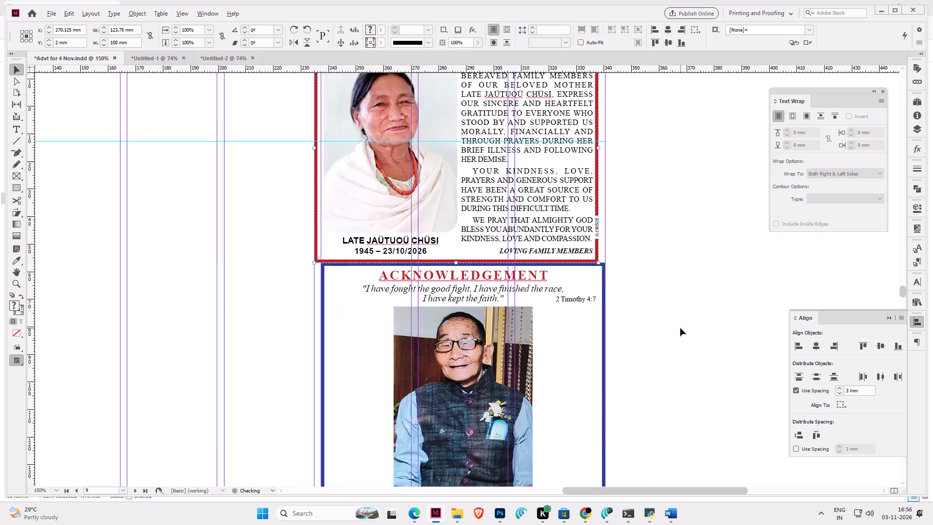
drag(528, 198, 536, 192)
alt+scroll(538, 239, down, 2)
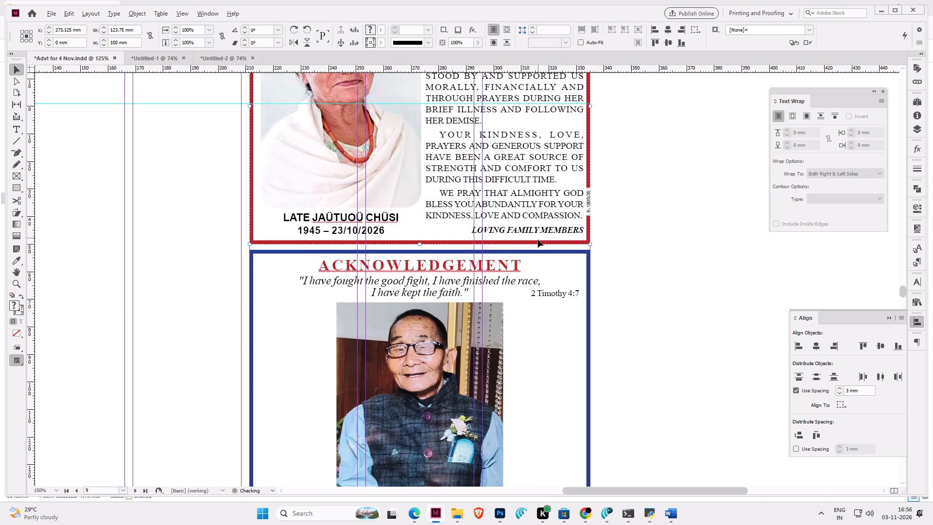
Place the First Death Anniversary ad on page 9's bottom margin, immediately left of the blue-bordered acknowledgement.
alt+scroll(538, 240, down, 1)
ctrl+scroll(538, 251, up, 4)
alt+scroll(538, 251, down, 2)
drag(373, 240, 400, 255)
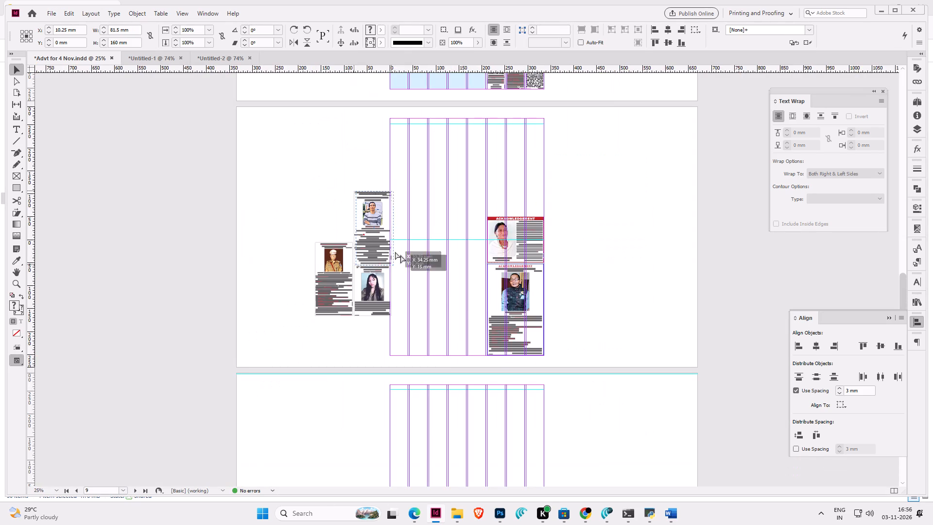
drag(400, 255, 468, 331)
Place the police officer acknowledgement on page 9's bottom margin, immediately left of the First Death Anniversary ad.
alt+scroll(450, 329, up, 2)
drag(68, 208, 357, 324)
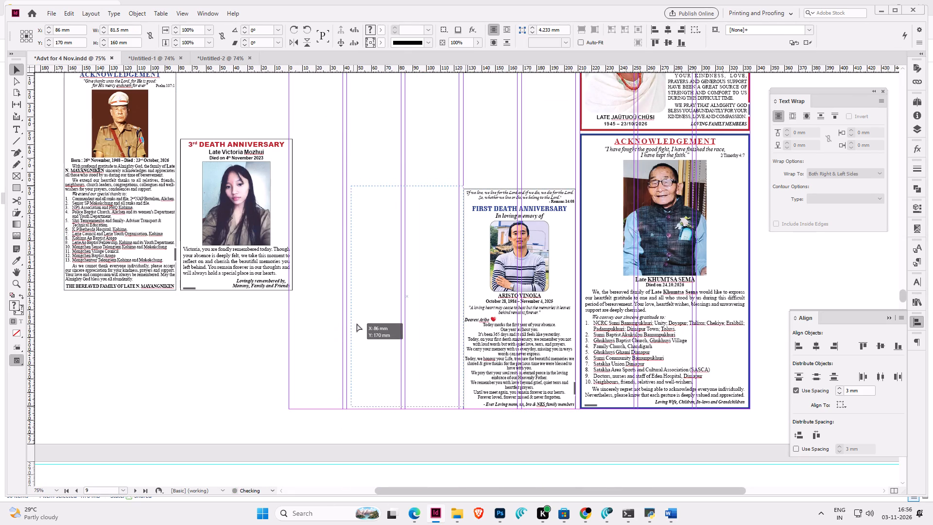
drag(357, 324, 351, 325)
Position the 3rd Death Anniversary ad directly above the First Death Anniversary ad, at X 167.5 mm, Y 35 mm.
scroll(351, 325, up, 3)
drag(238, 355, 447, 261)
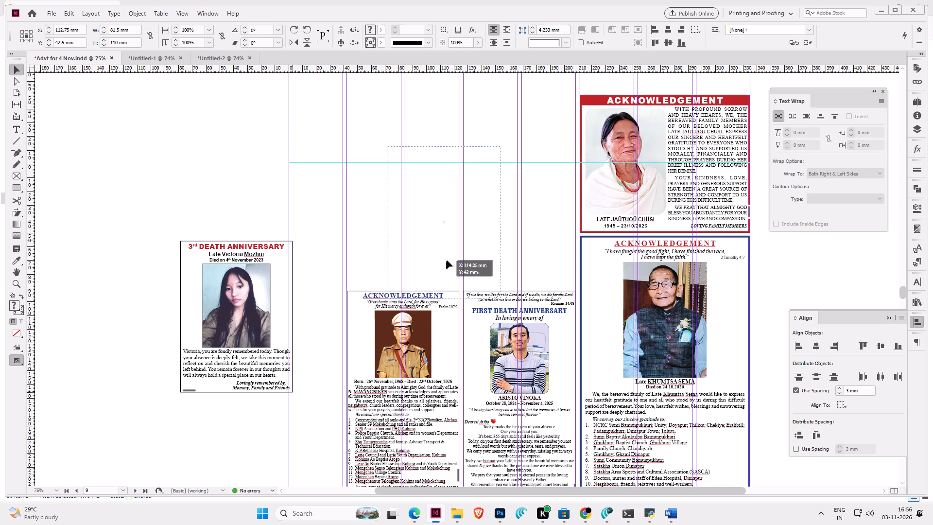
drag(447, 261, 520, 251)
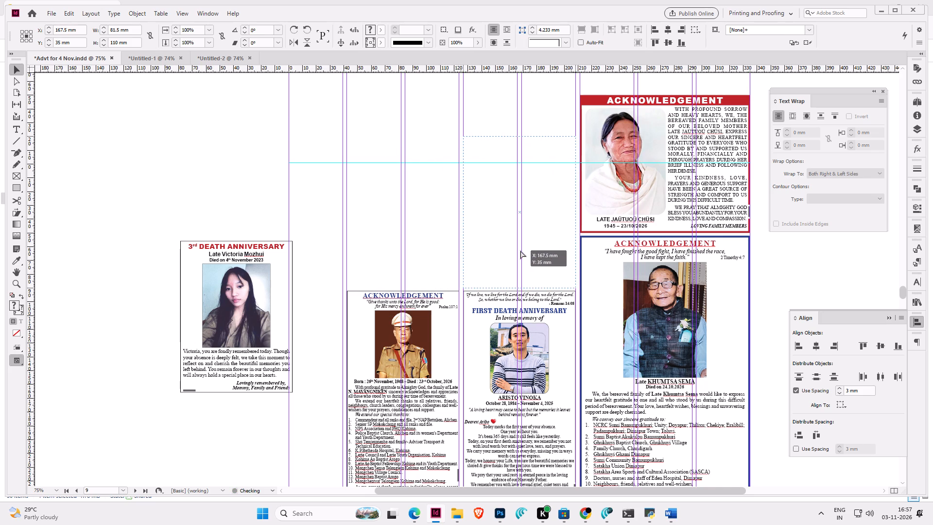
drag(520, 251, 521, 251)
key(alt+grave)
click(668, 246)
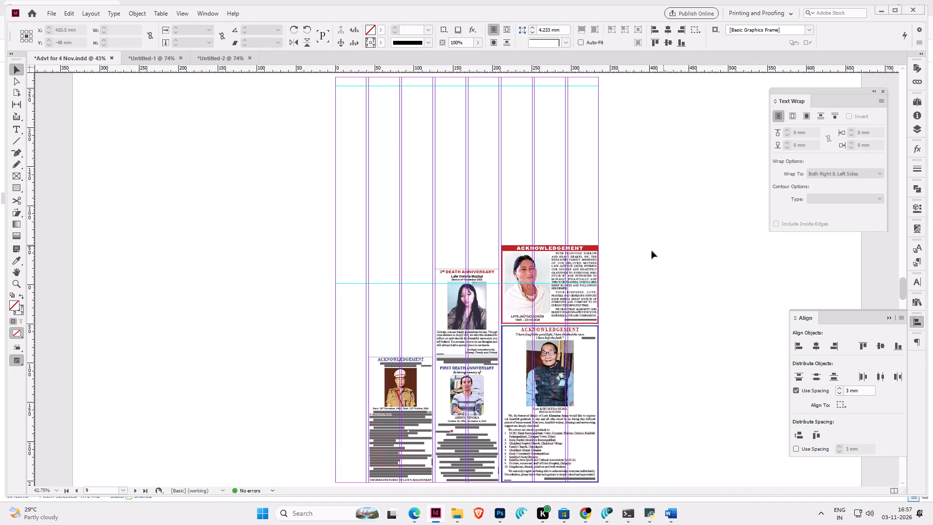
Review the ad placement on page 10 and back through the earlier pages to page 5.
scroll(643, 260, down, 16)
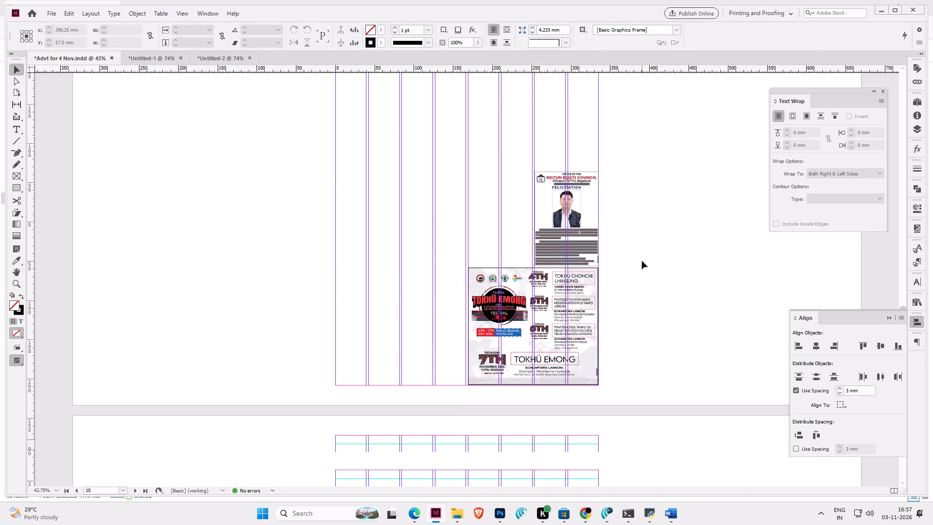
scroll(642, 261, up, 5)
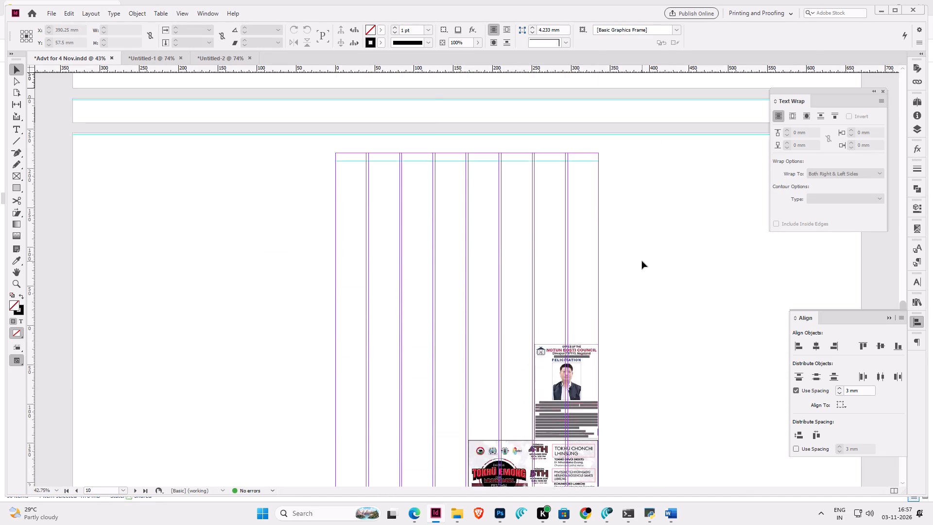
scroll(642, 261, up, 12)
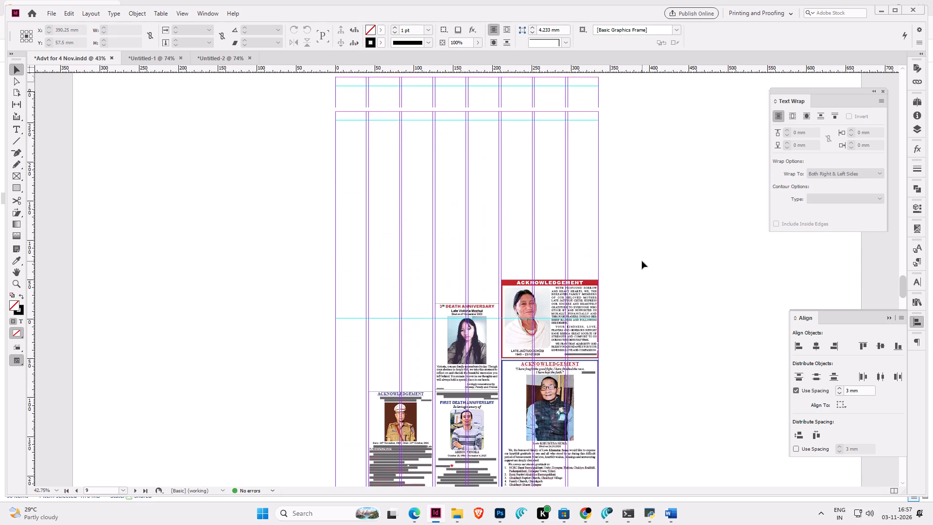
scroll(642, 261, up, 20)
scroll(642, 261, up, 10)
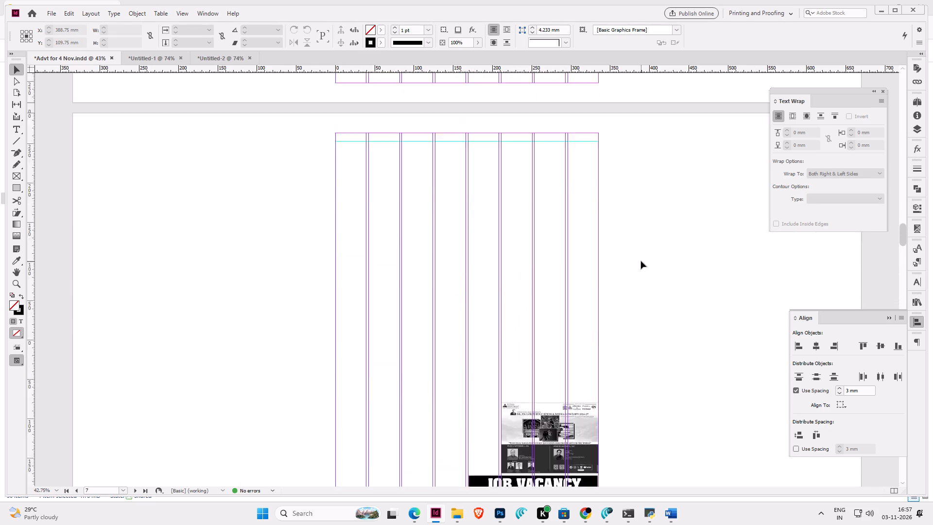
scroll(641, 261, up, 20)
scroll(641, 261, up, 3)
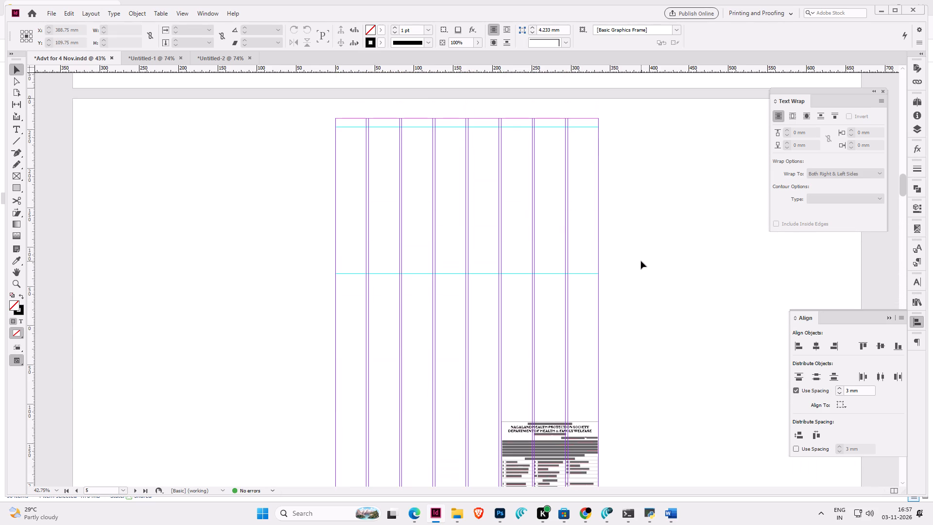
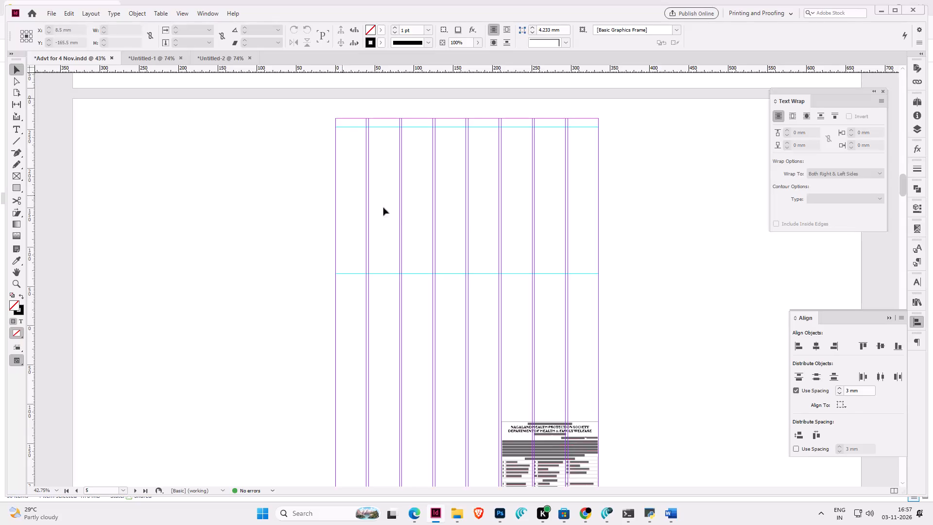
Centre the "maruti 25×33 delhi" label horizontally and vertically on the blue ad box on page 12.
scroll(465, 221, down, 20)
scroll(465, 221, down, 11)
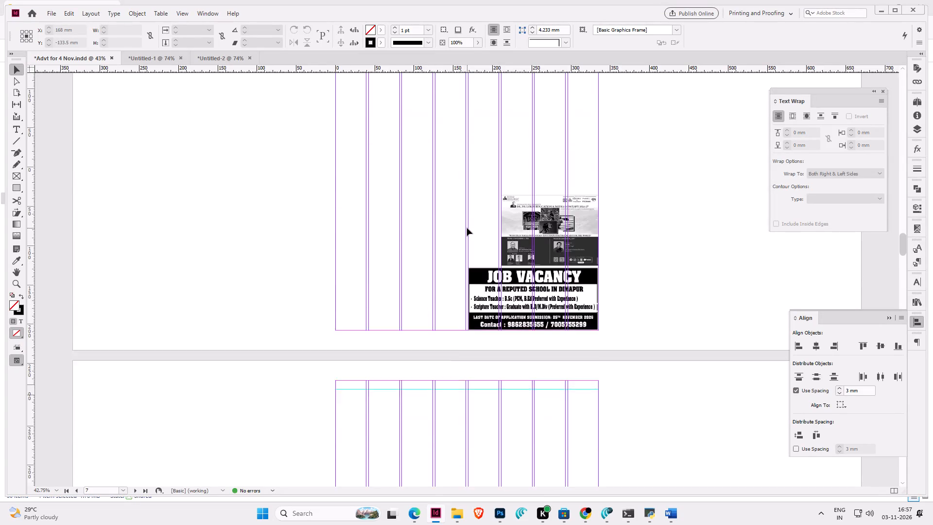
scroll(467, 228, down, 20)
scroll(467, 228, down, 15)
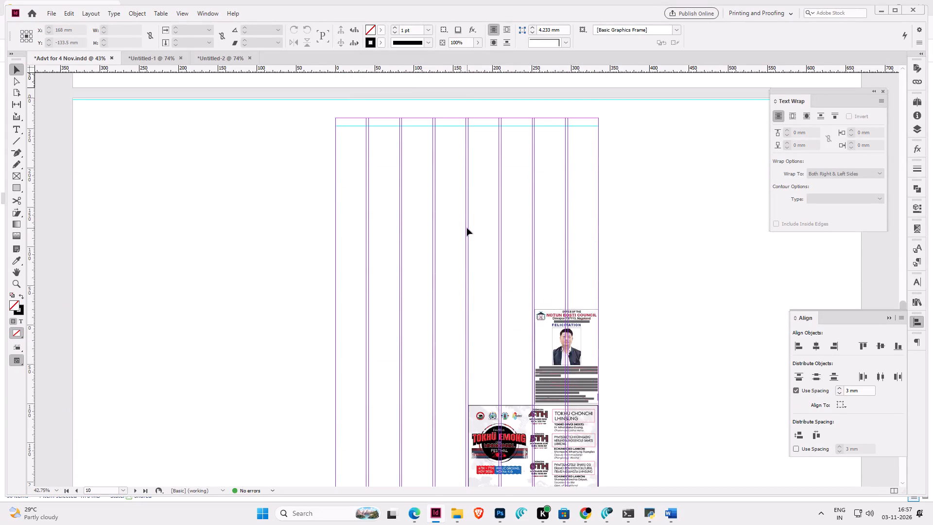
scroll(467, 228, down, 20)
scroll(467, 228, down, 6)
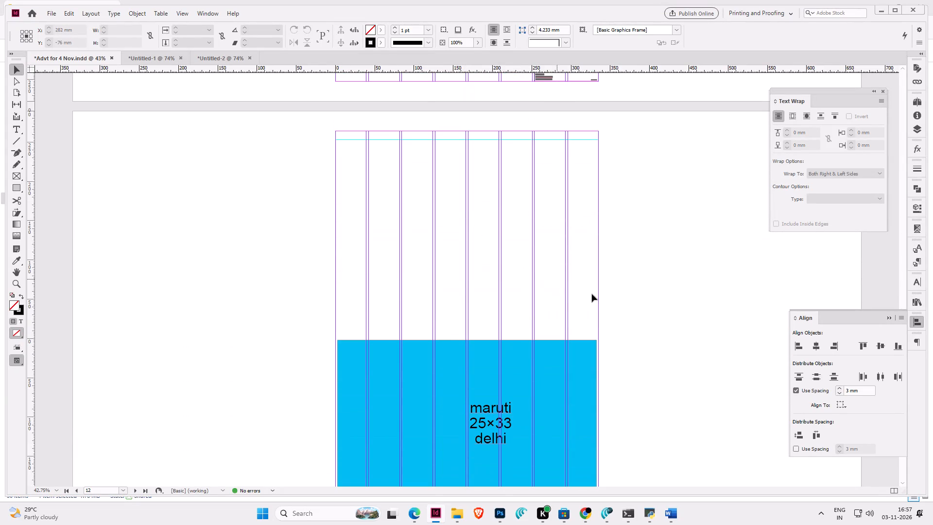
drag(673, 317, 457, 432)
click(667, 30)
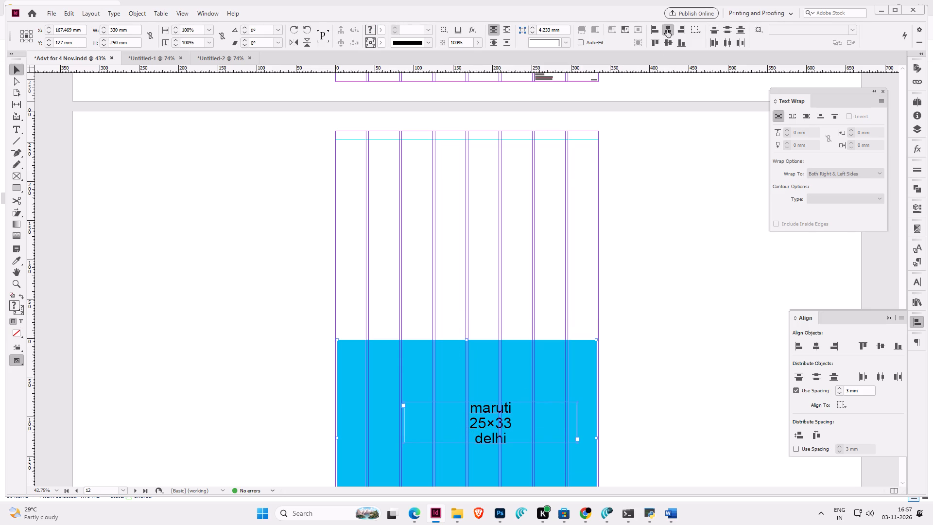
click(668, 39)
click(668, 191)
Copy page 12's blue maruti ad box with its label and paste it in place on page 3.
drag(667, 275, 459, 456)
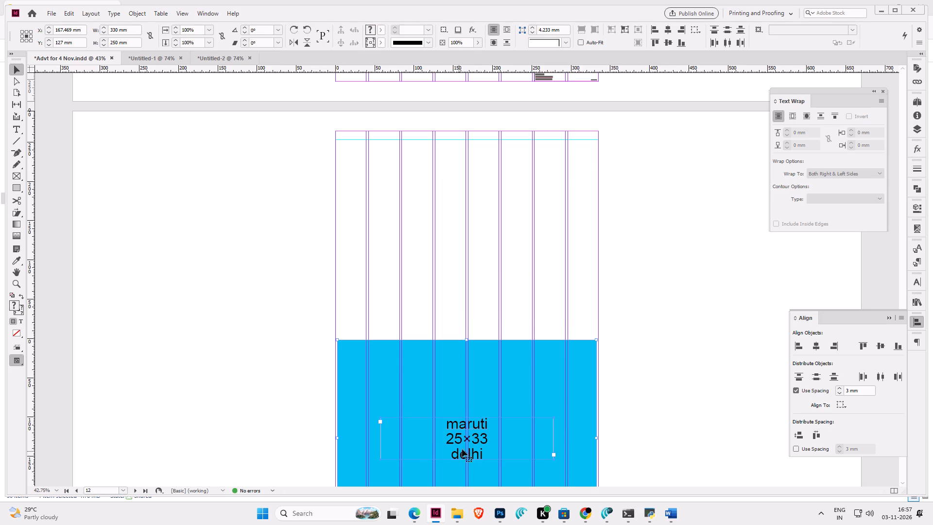
key(ctrl+c)
click(122, 490)
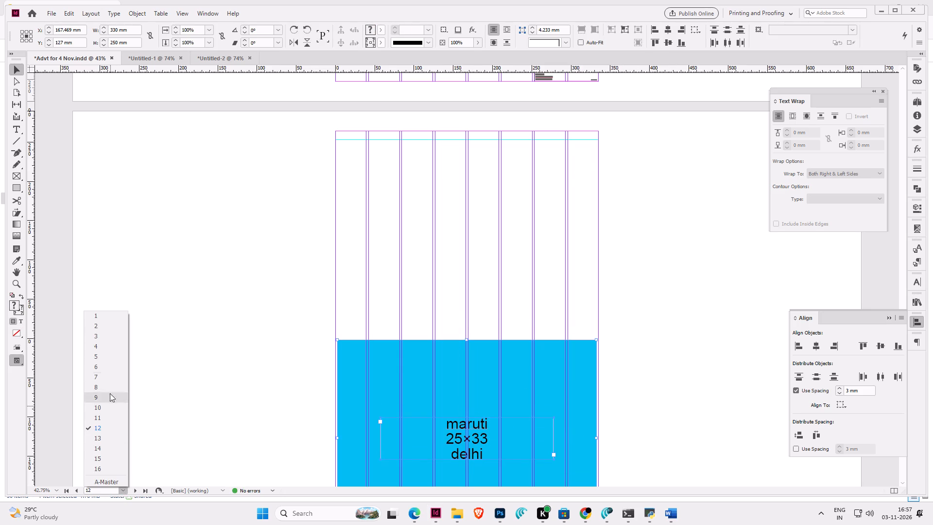
click(114, 339)
scroll(248, 323, down, 2)
click(248, 323)
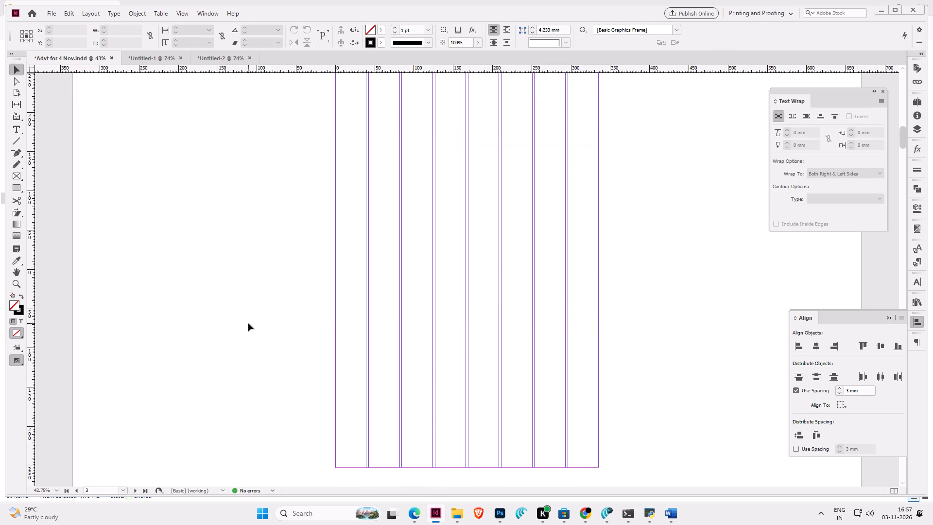
key(ctrl+alt+shift+v)
Replace "maruti" with "nissan" in the label of page 3's blue ad box.
alt+scroll(493, 361, up, 3)
triple_click(492, 350)
double_click(501, 350)
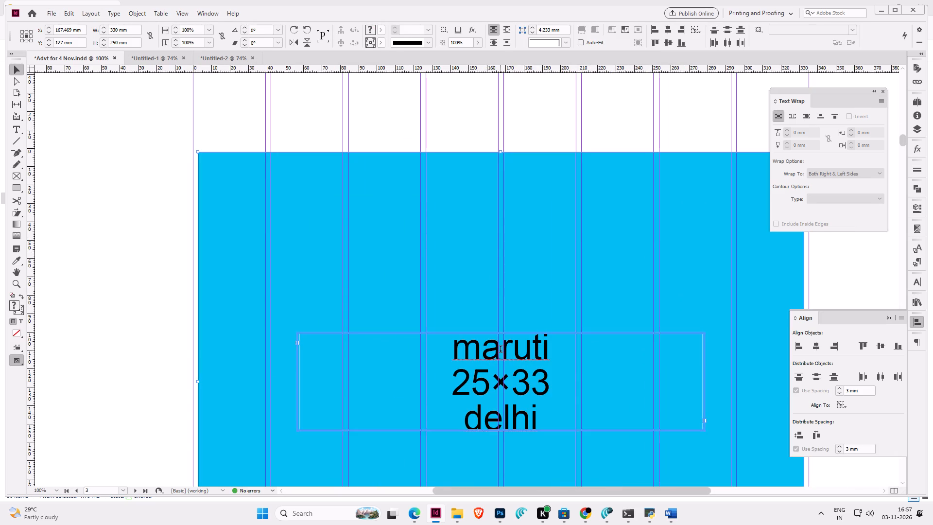
key(t)
double_click(501, 350)
text(bnissa)
key(BackSpace)
key(BackSpace)
key(BackSpace)
key(BackSpace)
key(BackSpace)
key(BackSpace)
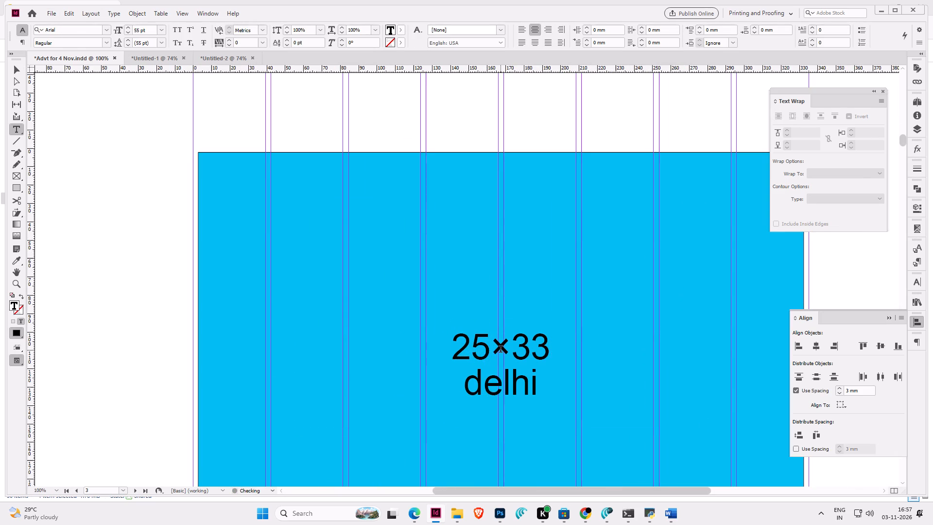
text(nissan)
key(Return)
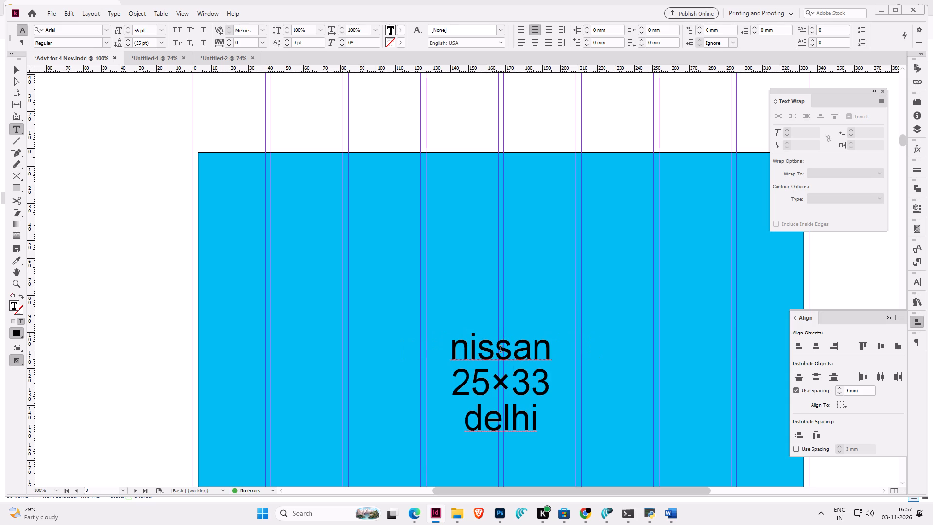
key(alt+grave)
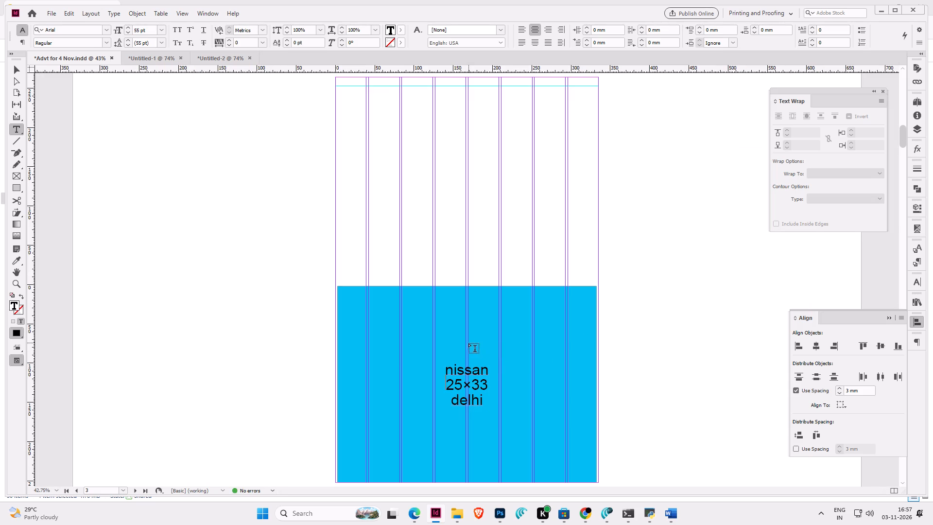
click(19, 74)
click(231, 274)
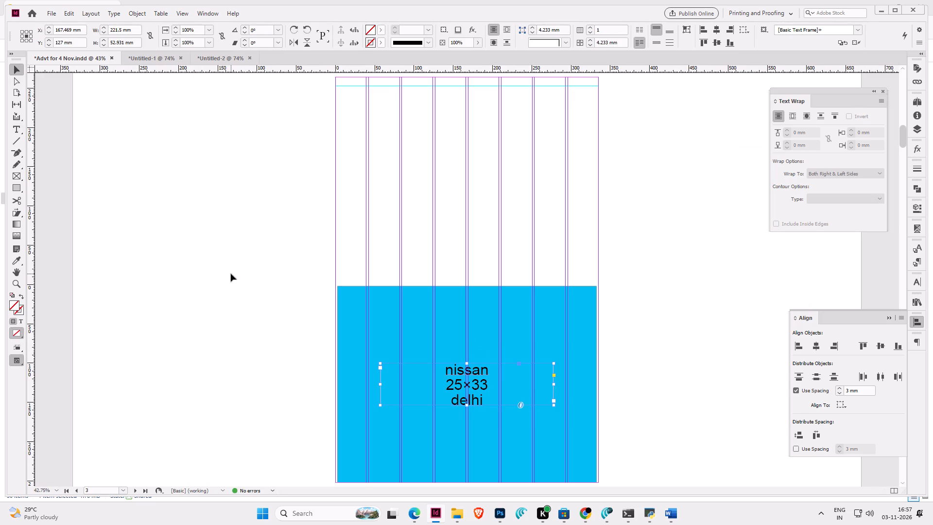
key(alt+grave)
click(356, 295)
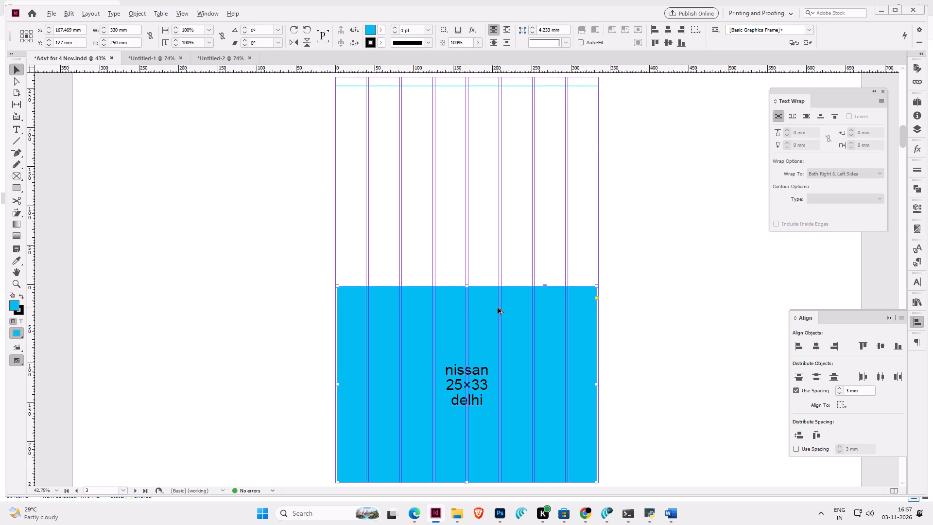
Review the ad placement from page 3 through page 12.
alt+scroll(498, 308, down, 1)
scroll(498, 308, up, 14)
scroll(498, 308, down, 12)
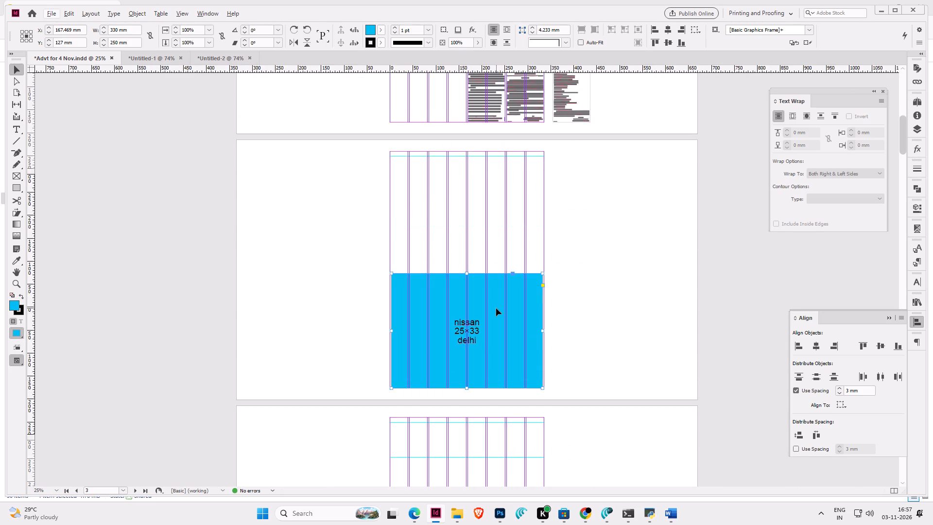
scroll(496, 308, down, 20)
scroll(496, 308, down, 15)
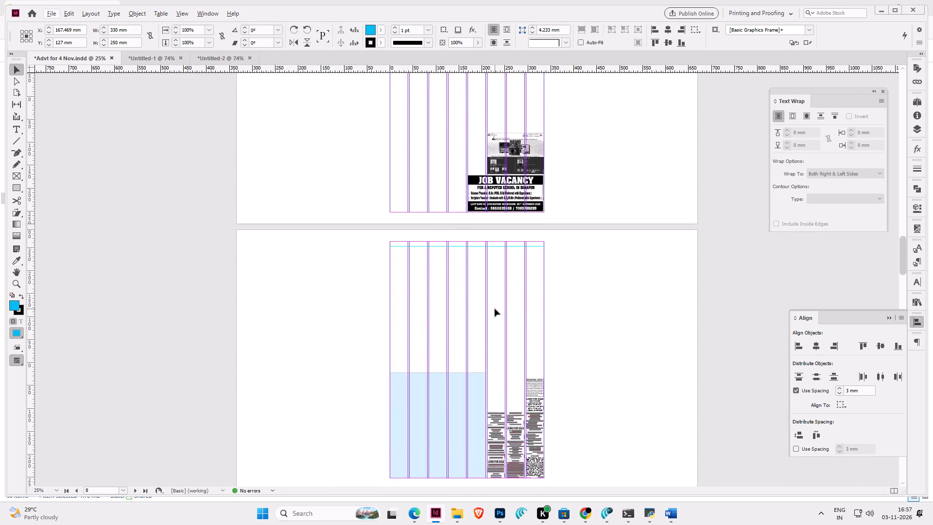
scroll(495, 309, down, 20)
scroll(495, 309, down, 15)
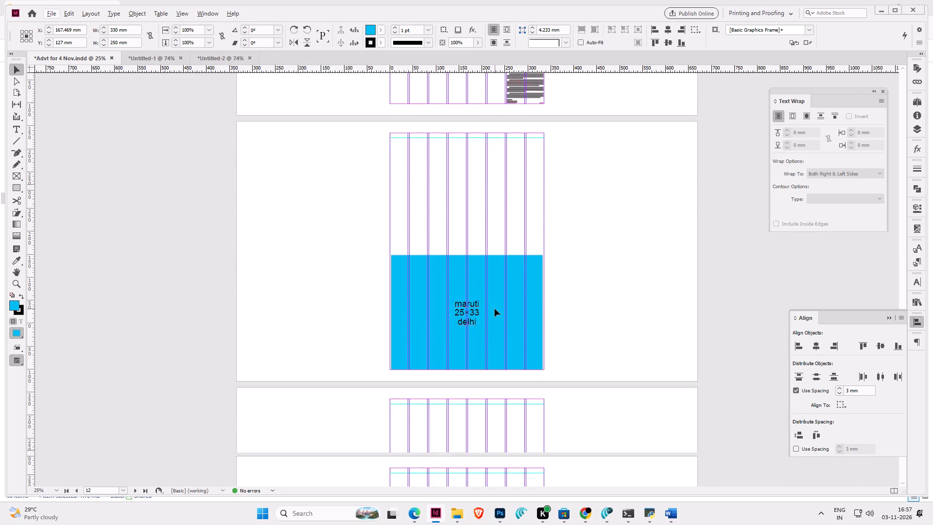
scroll(495, 309, down, 2)
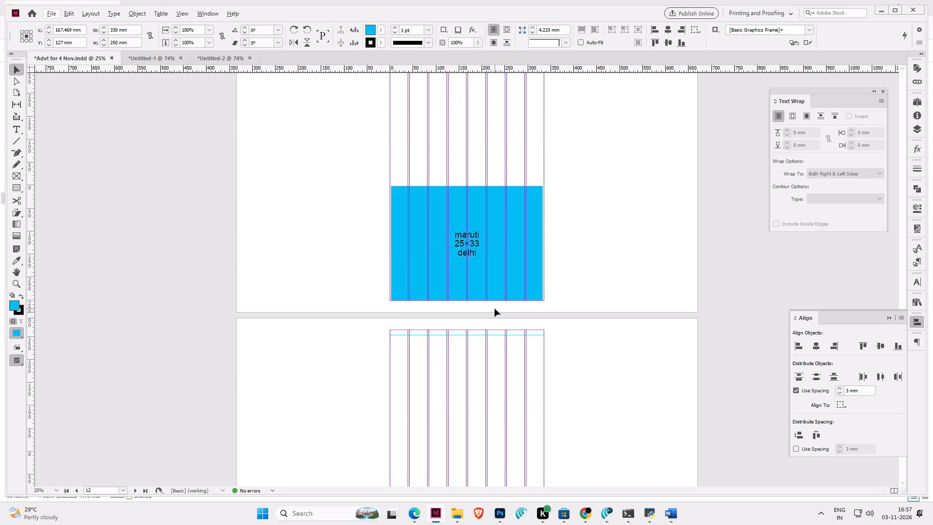
click(589, 254)
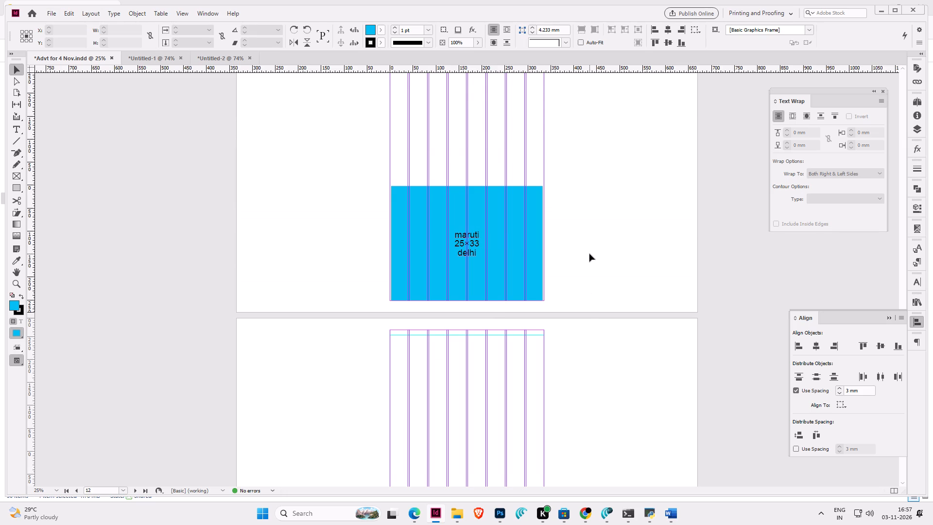
click(589, 254)
Print one copy of pages 2-5,7-12 on the KONICA MINOLTA 185en (Copy 3) printer.
key(ctrl+p)
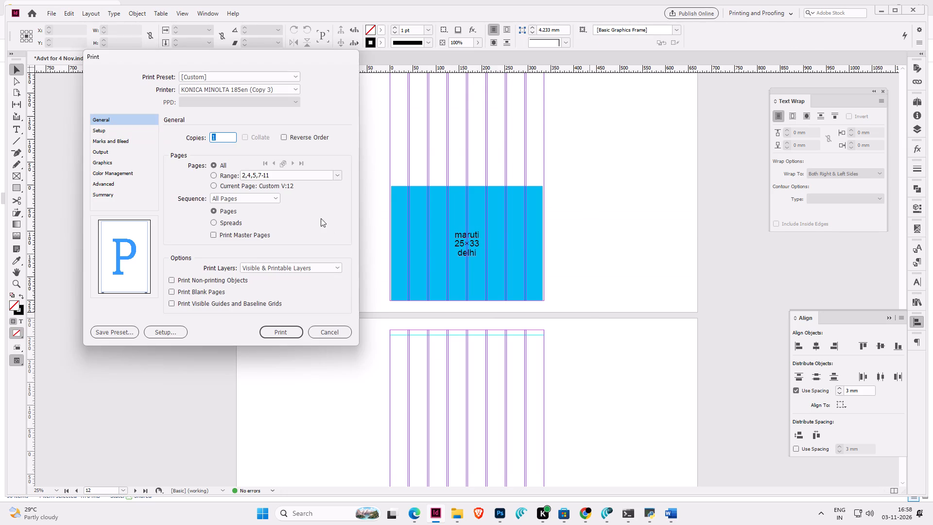
drag(280, 172, 151, 168)
text(2-5)
text(,7-12)
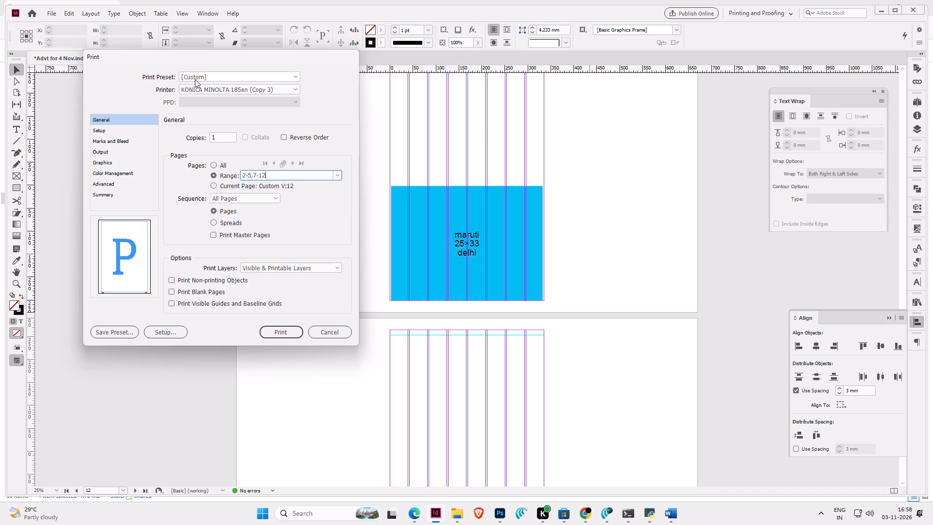
click(274, 334)
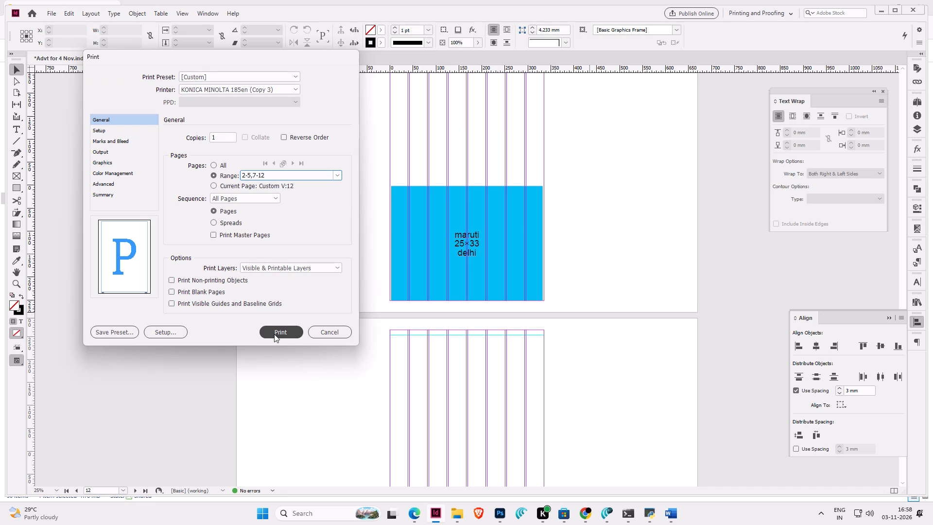